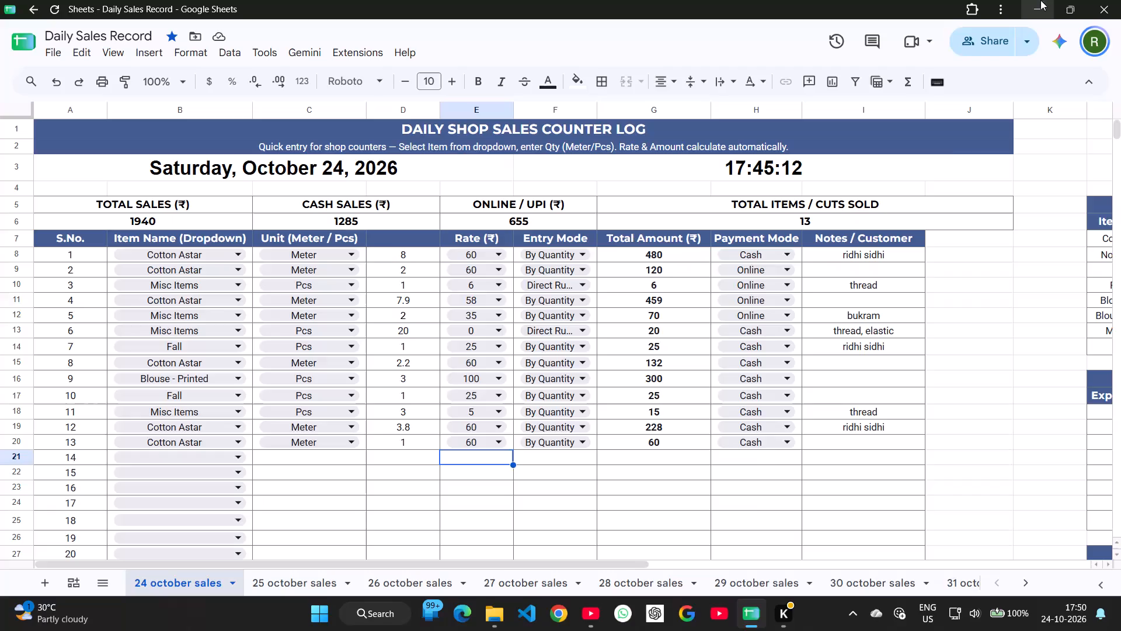
Put the Daily Sales Record spreadsheet window away and switch to the Bhangra videos folder in File Explorer.
left_click(1051, 6)
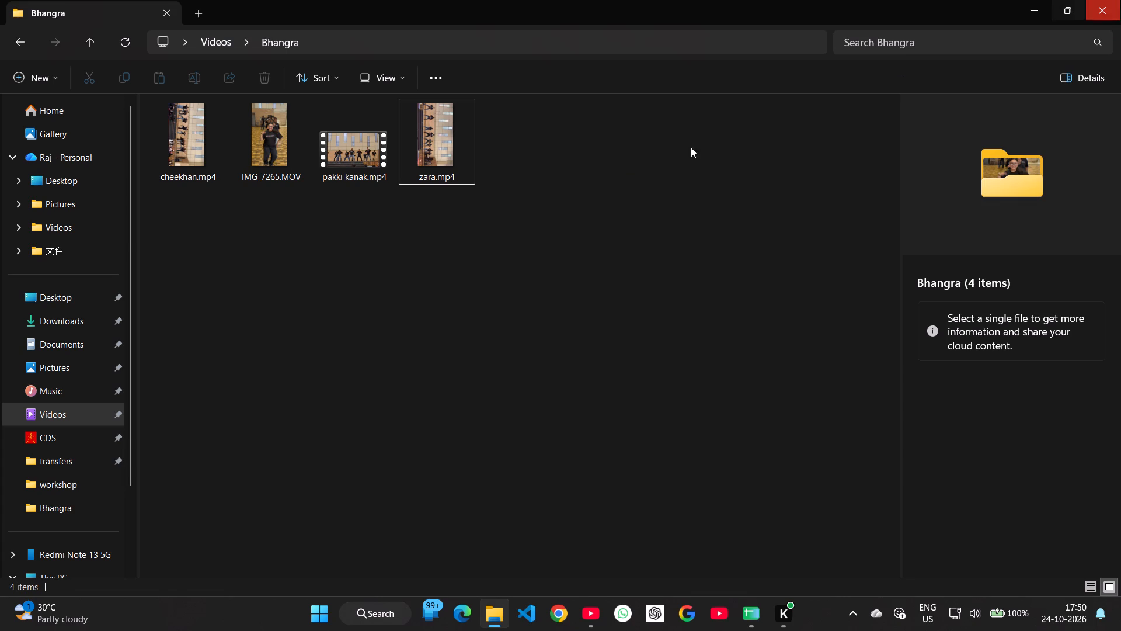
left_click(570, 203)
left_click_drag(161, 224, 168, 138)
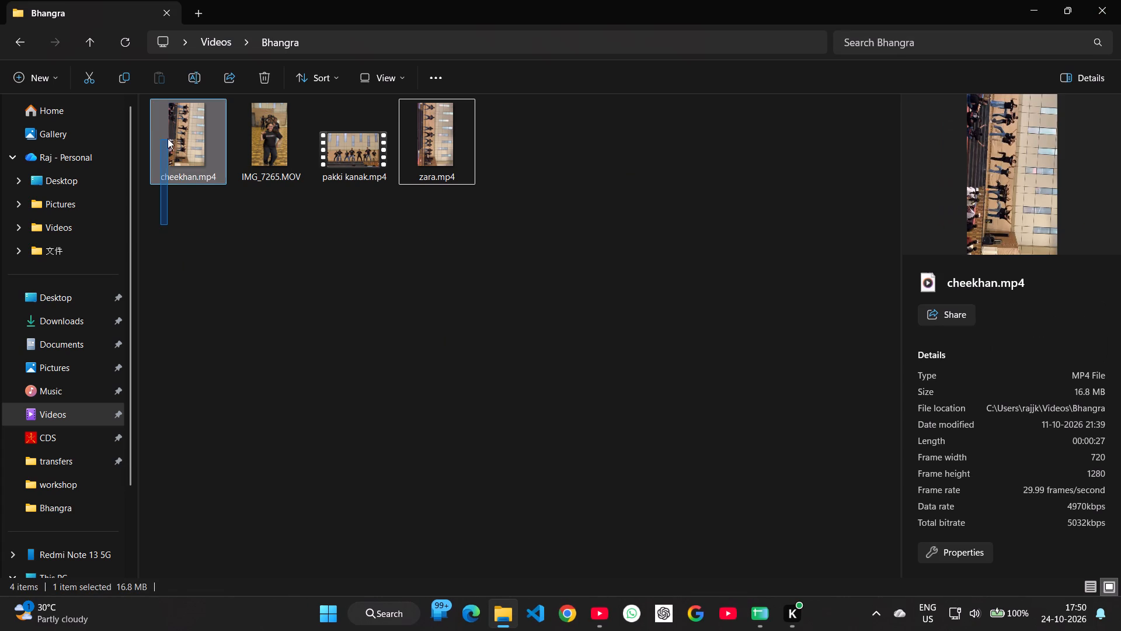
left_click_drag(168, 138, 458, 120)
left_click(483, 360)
Rename the IMG_7265.MOV video in the Bhangra folder as naagin, keeping its MOV extension.
left_click(274, 127)
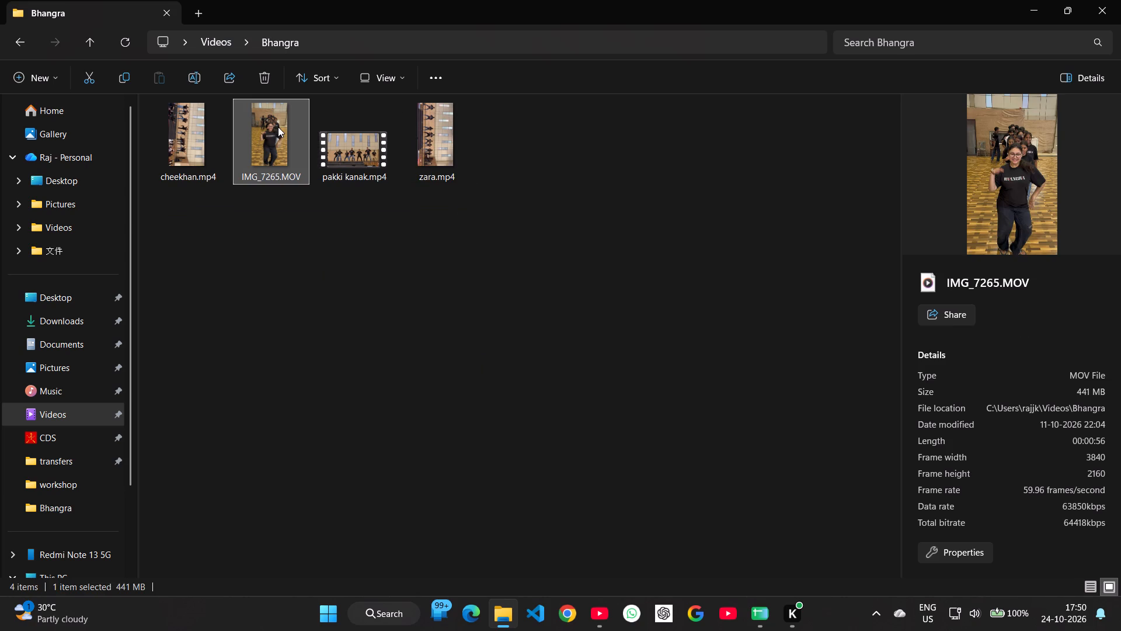
left_click(274, 175)
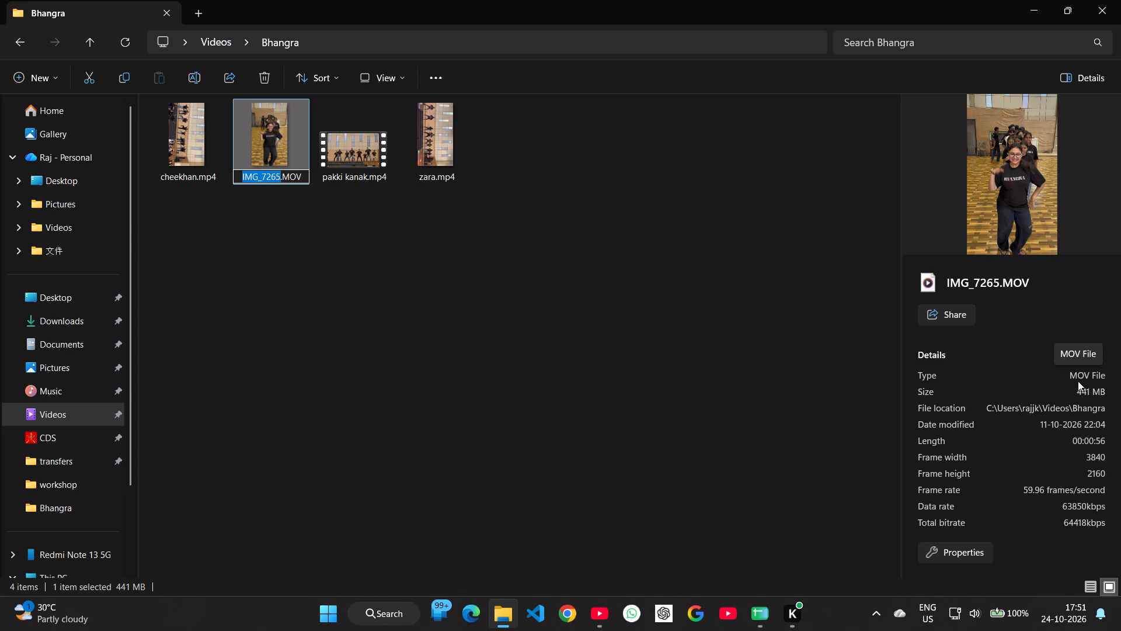
type("naagin")
key("Return")
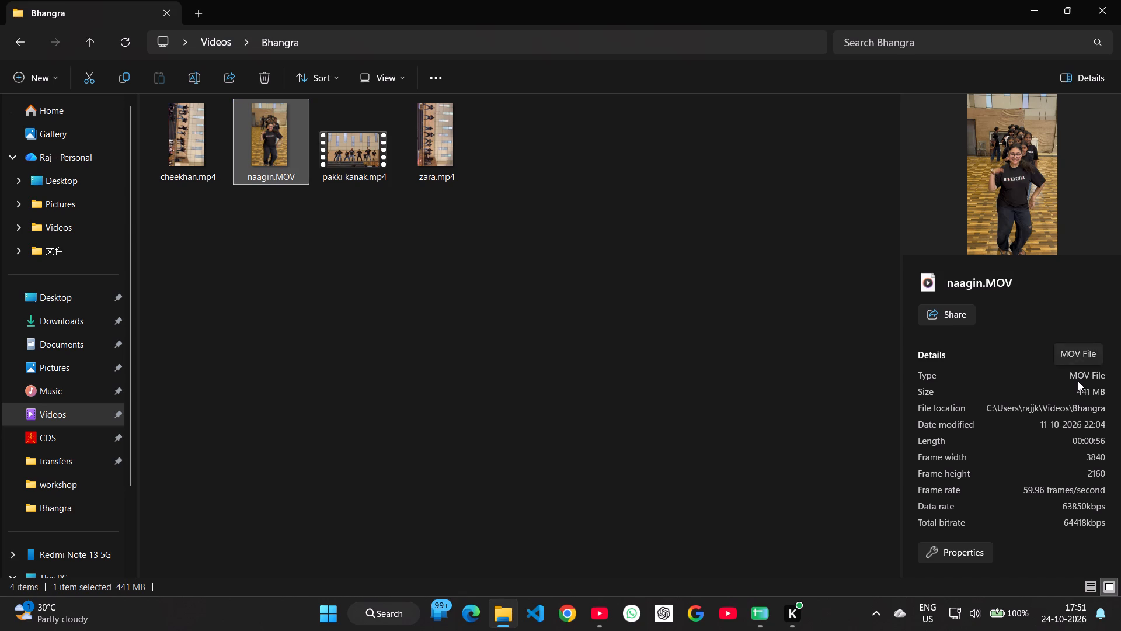
left_click(708, 381)
scroll(708, 381, "up", 1)
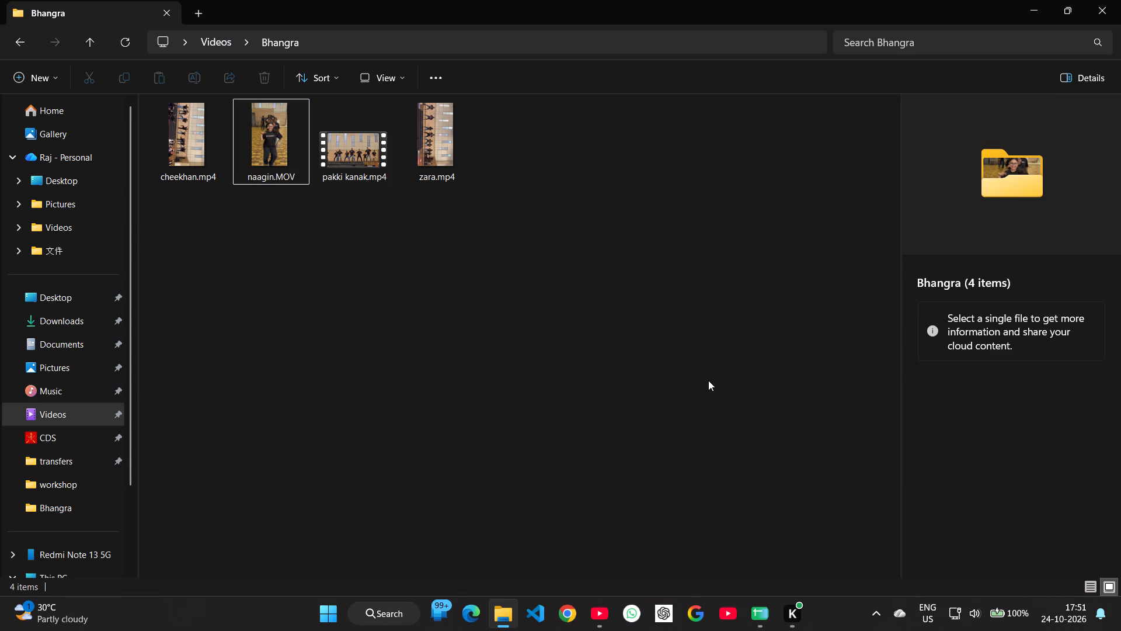
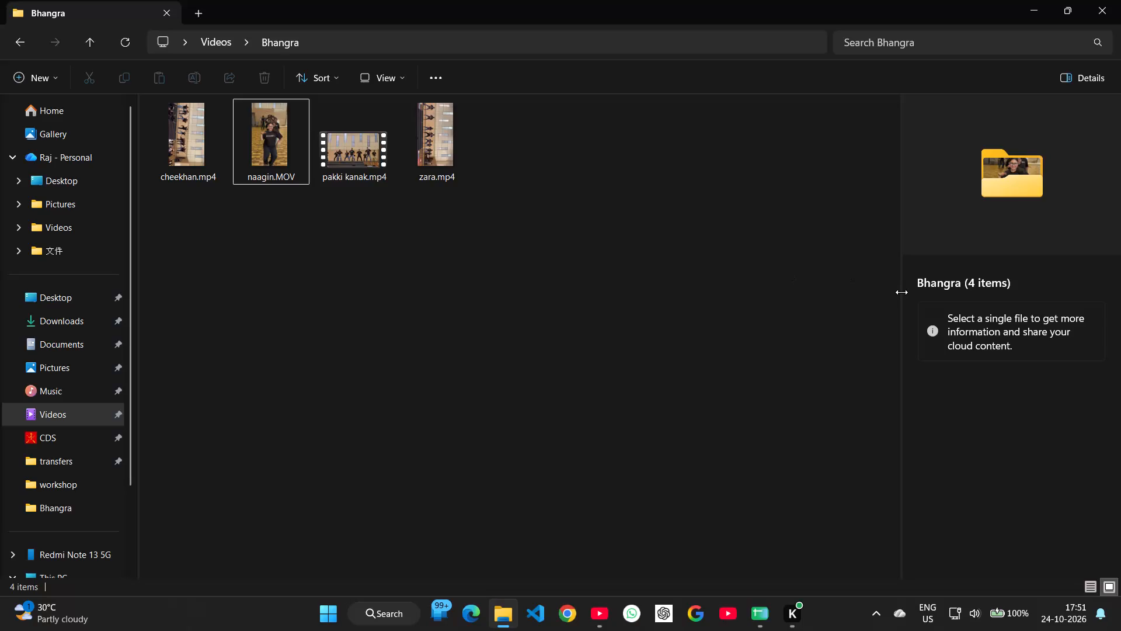
Open the pakki kanak.mp4 video from the Bhangra folder for editing in Clipchamp.
left_click(616, 425)
left_click(436, 140)
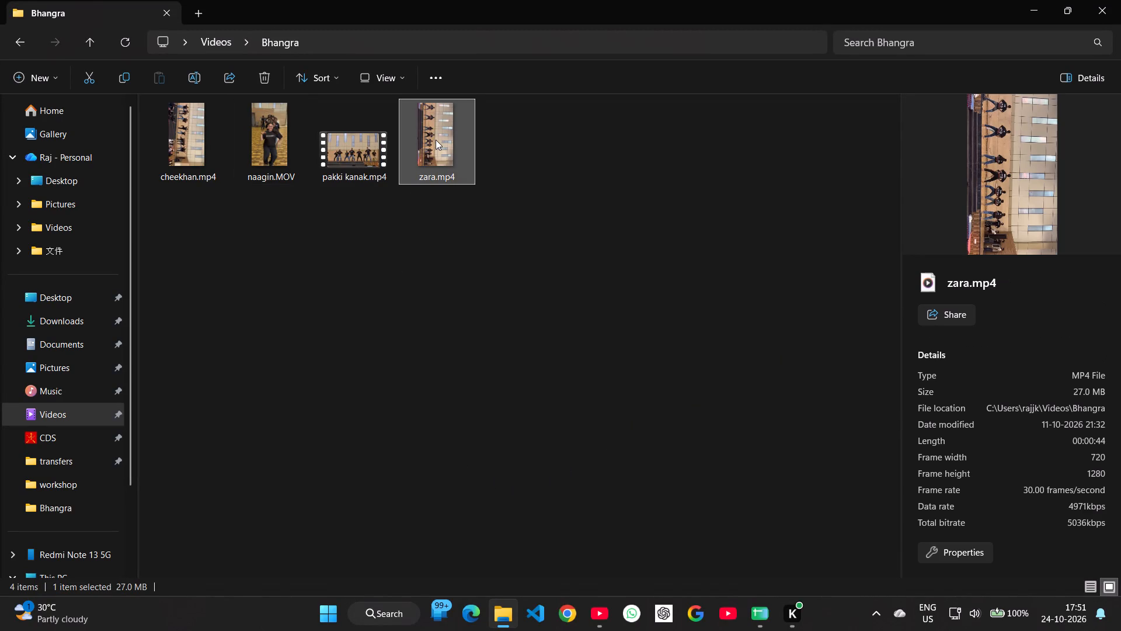
left_click(351, 138)
left_click(192, 155)
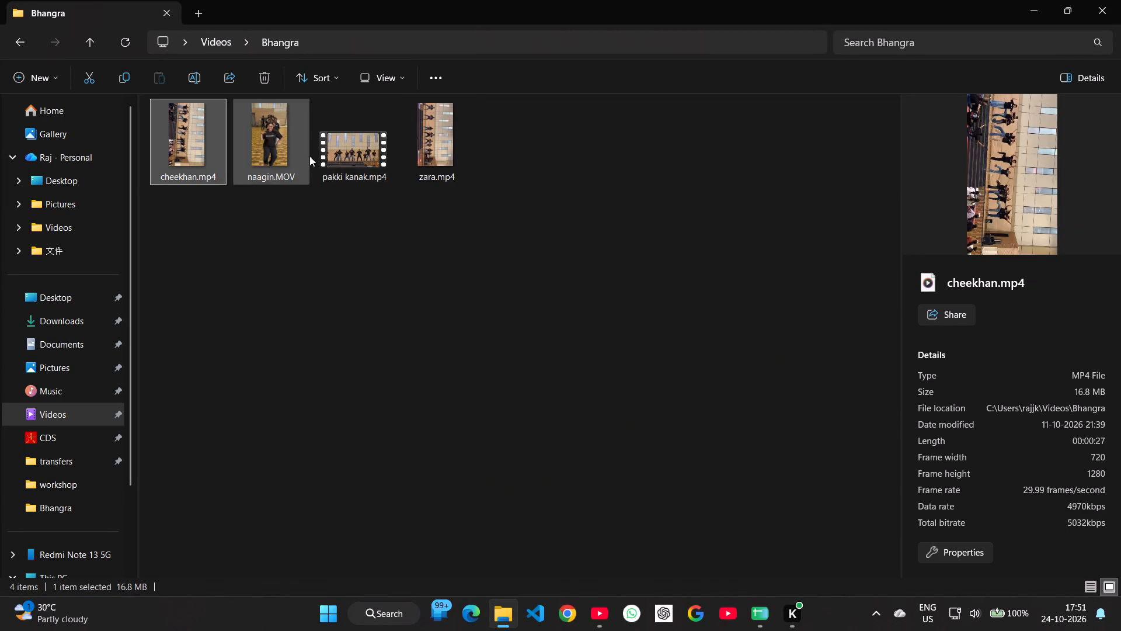
left_click(367, 155)
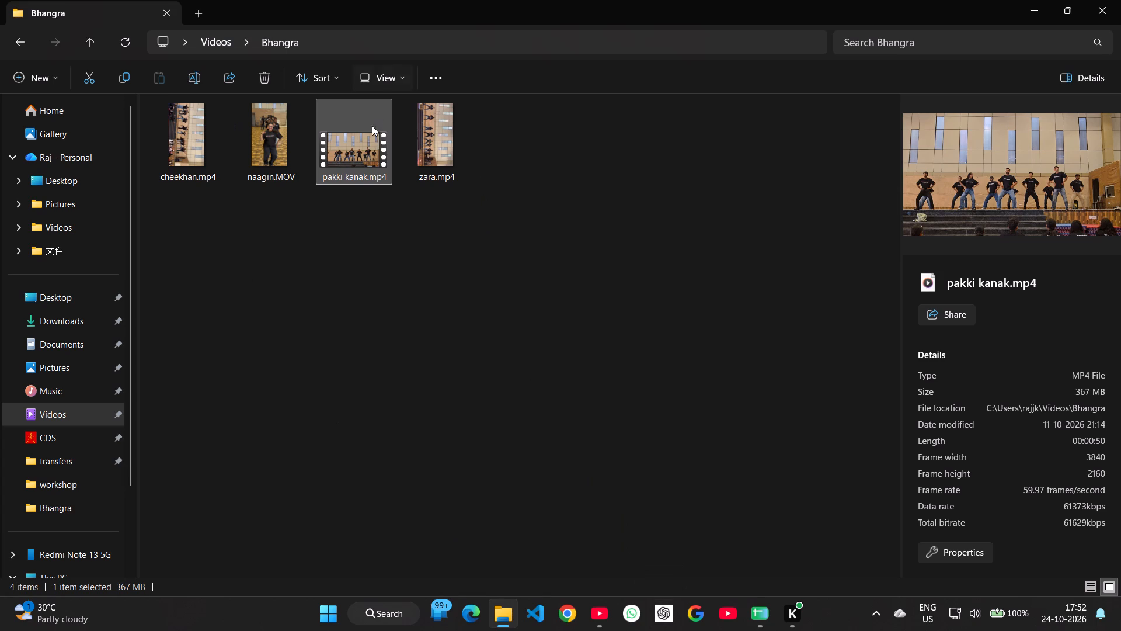
right_click(350, 148)
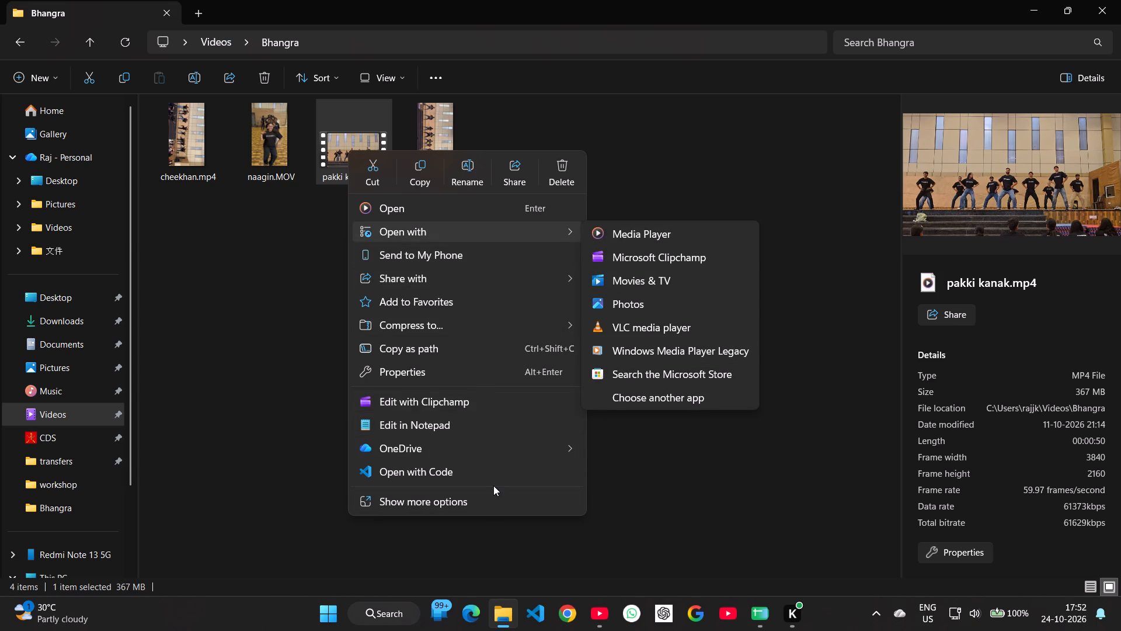
left_click(482, 498)
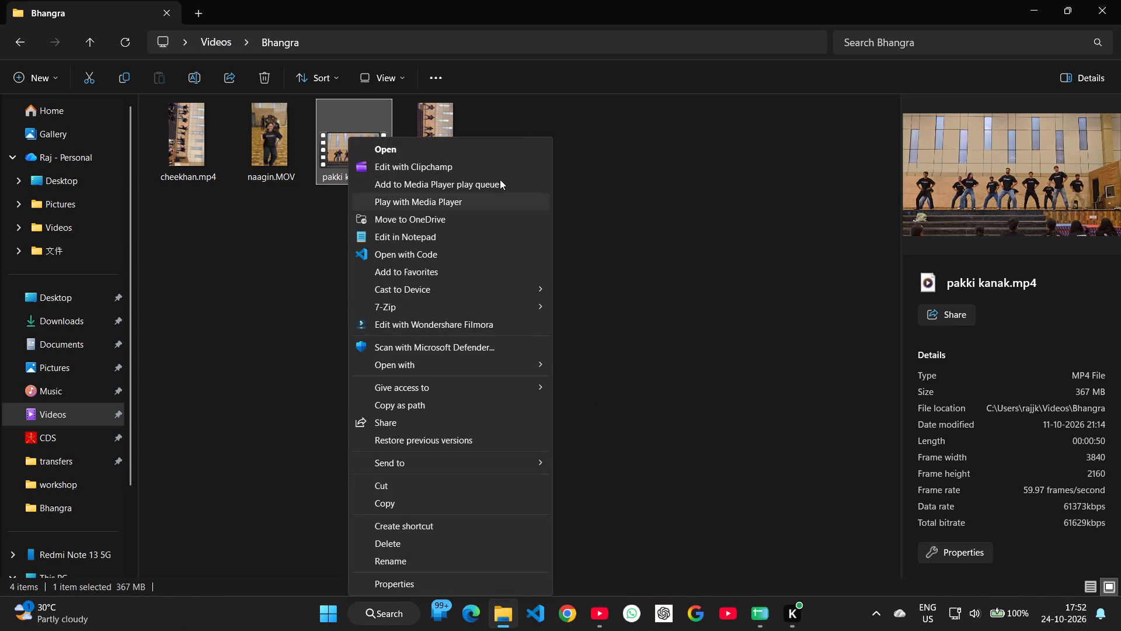
left_click(493, 164)
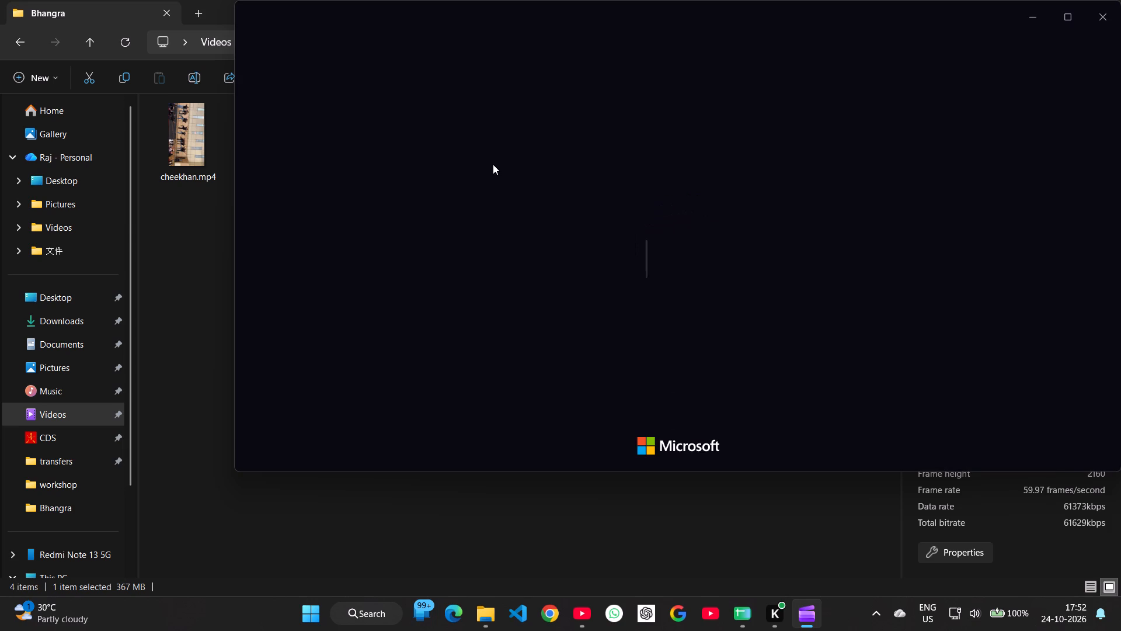
left_click(657, 626)
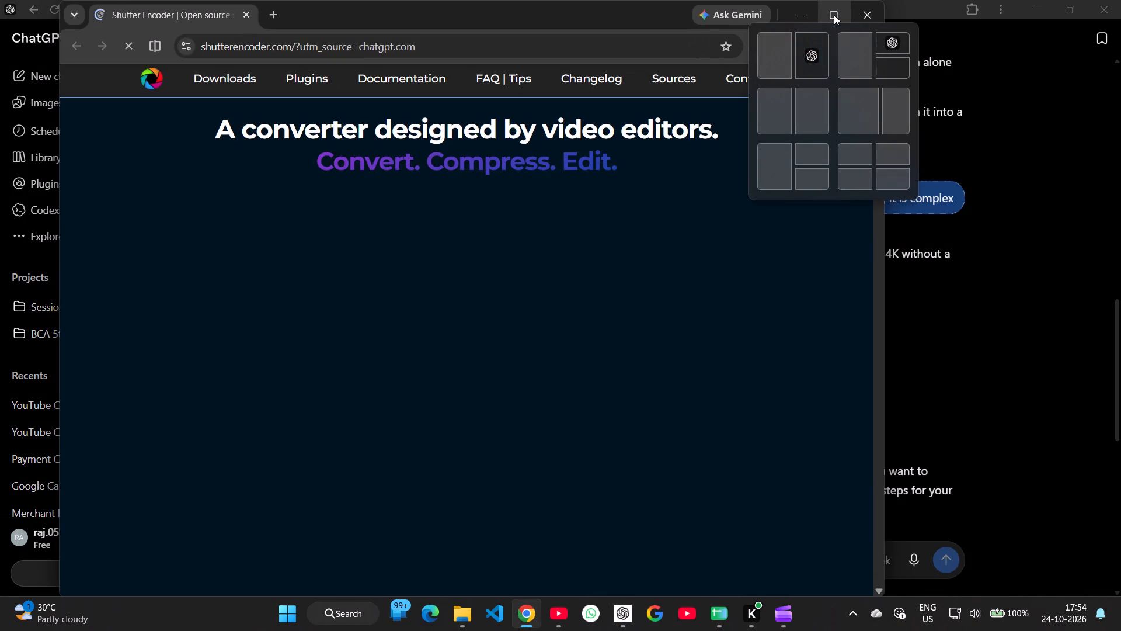
left_click(834, 15)
Download the Windows .exe installer of Shutter Encoder from the site's Downloads section.
scroll(733, 350, "down", 2)
scroll(733, 350, "up", 1)
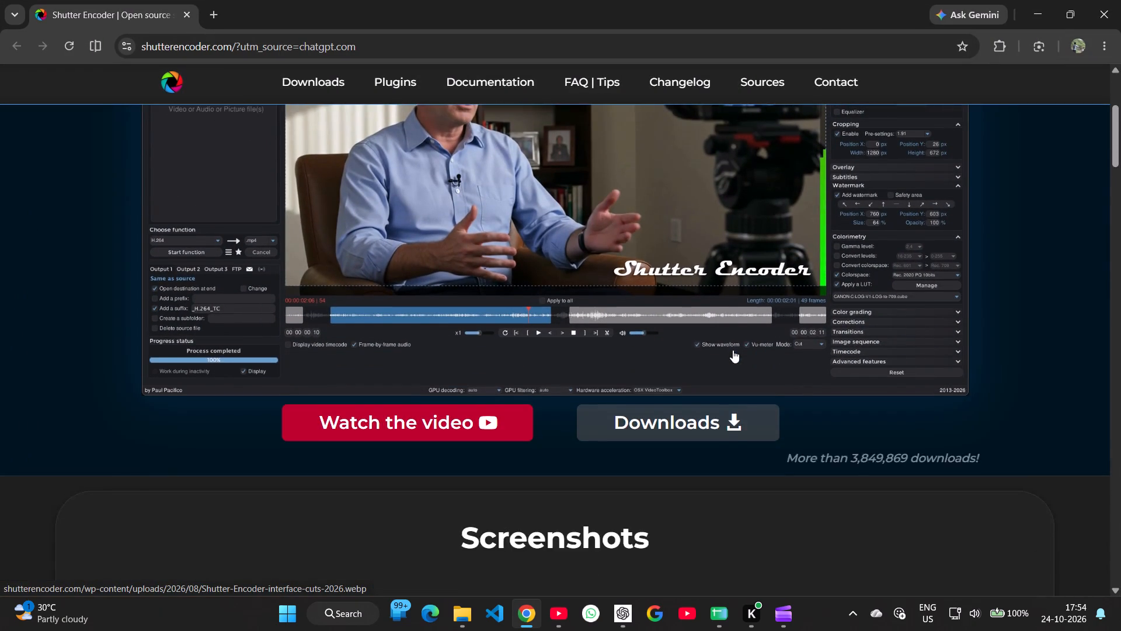
scroll(733, 350, "down", 2)
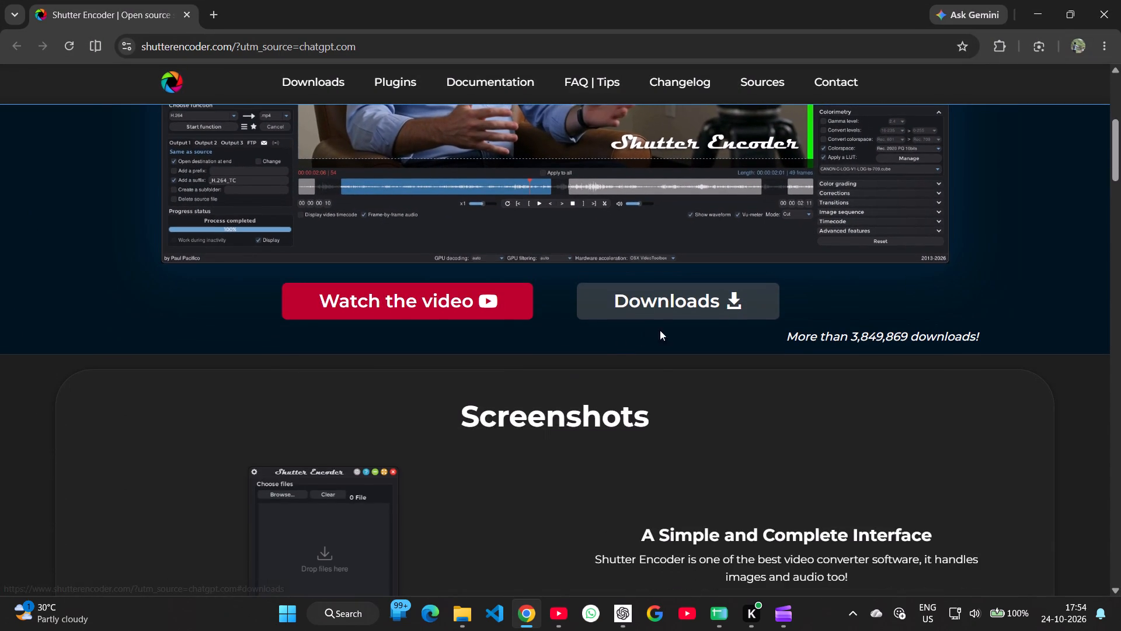
left_click(688, 306)
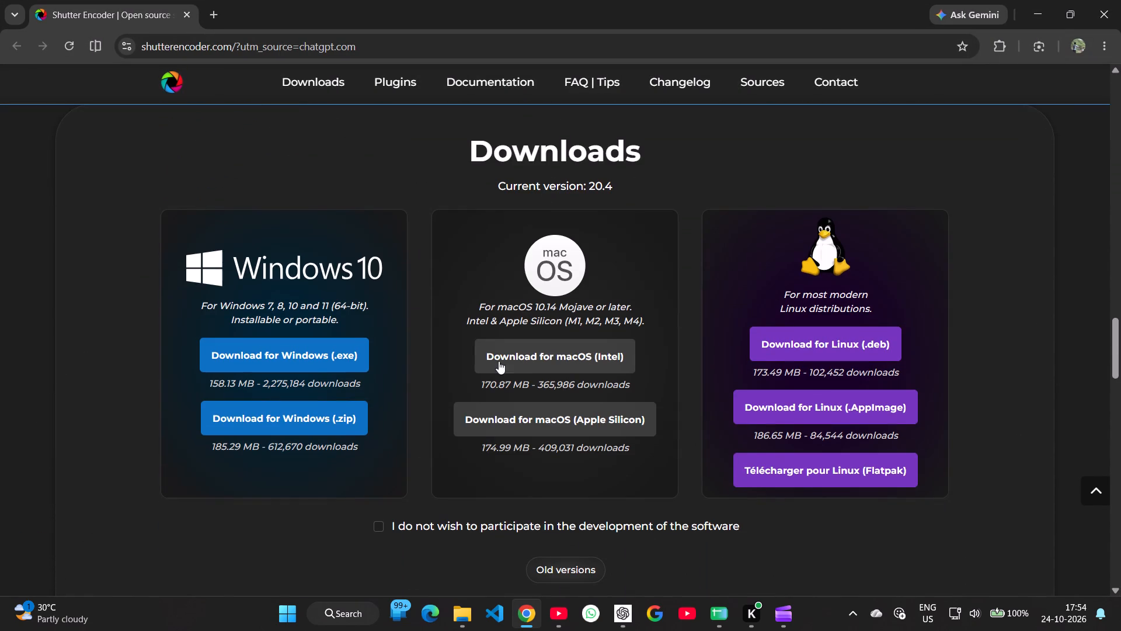
left_click(326, 359)
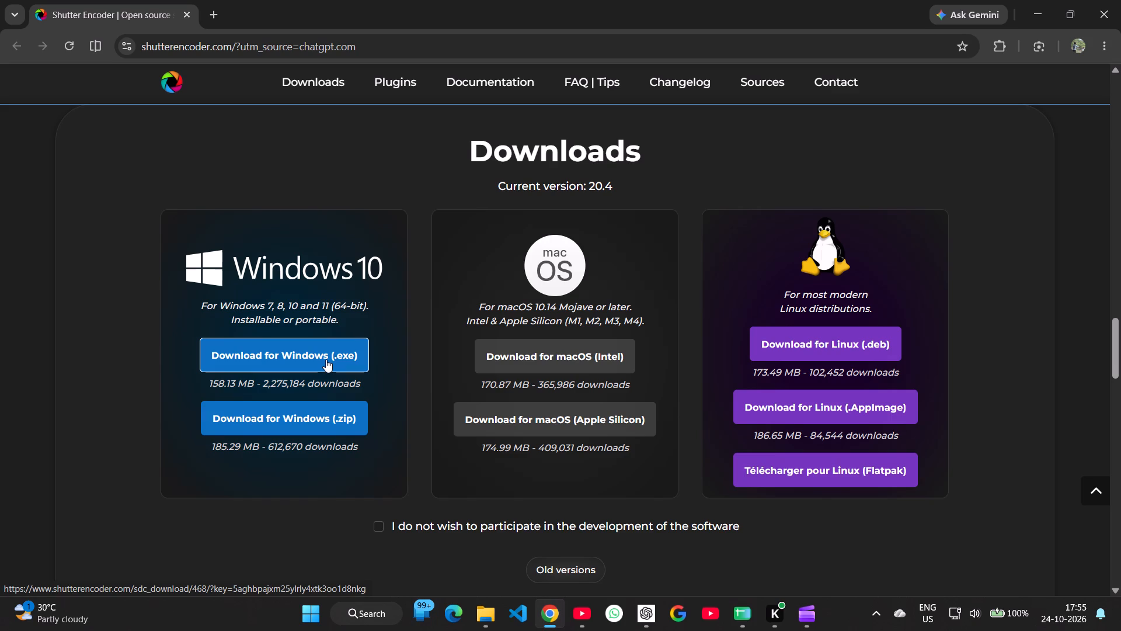
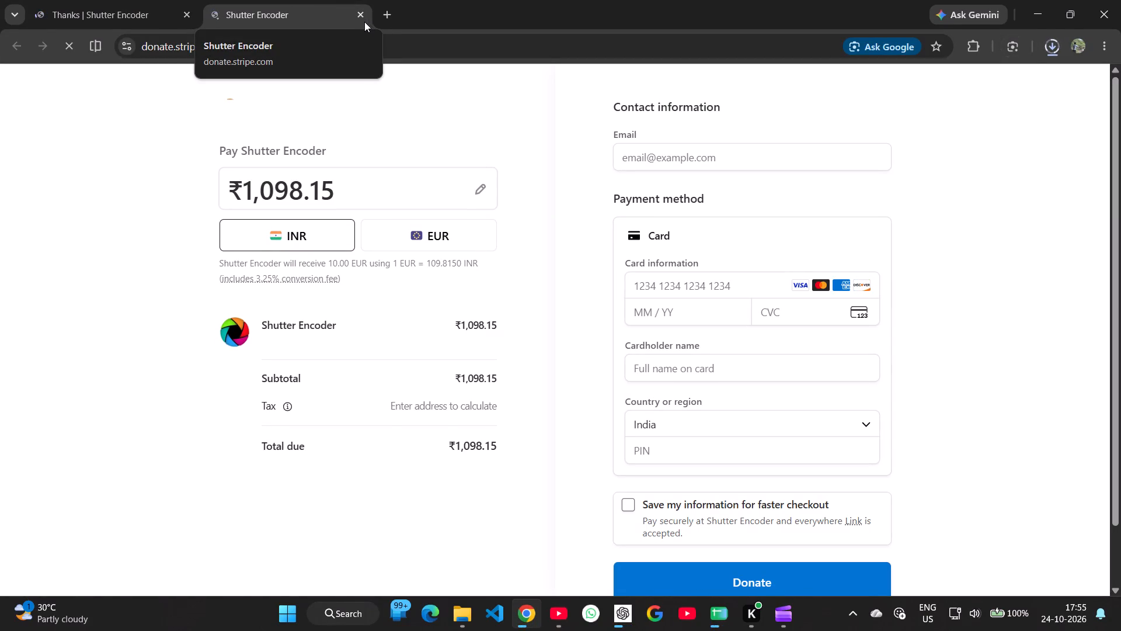
Close the Stripe donation page and check the progress of the Shutter Encoder installer download.
left_click(358, 16)
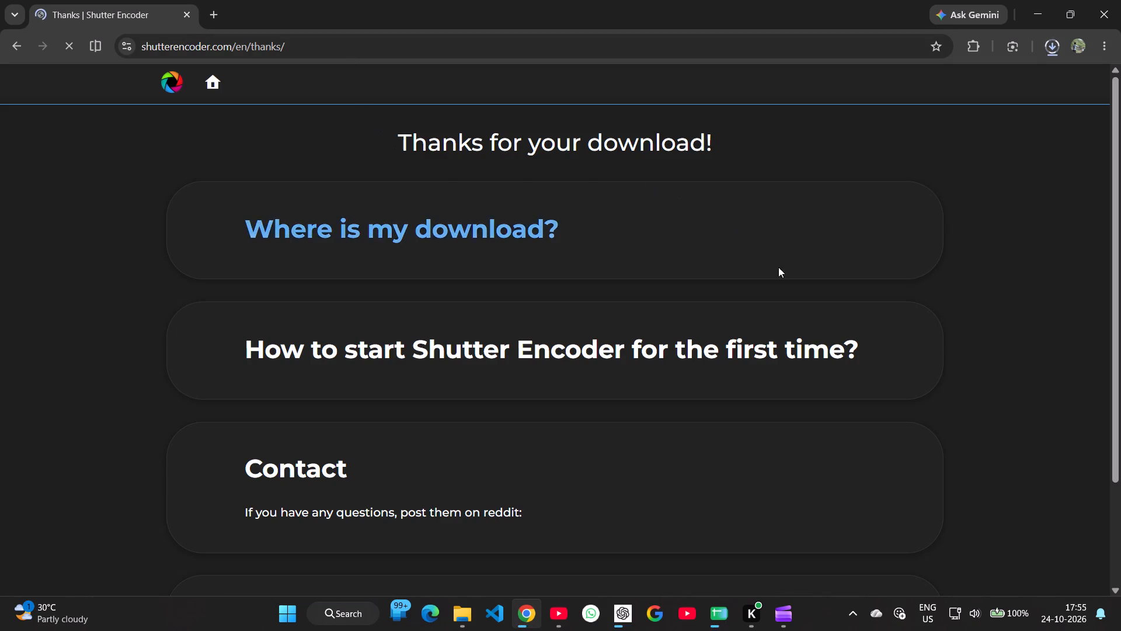
left_click(1046, 48)
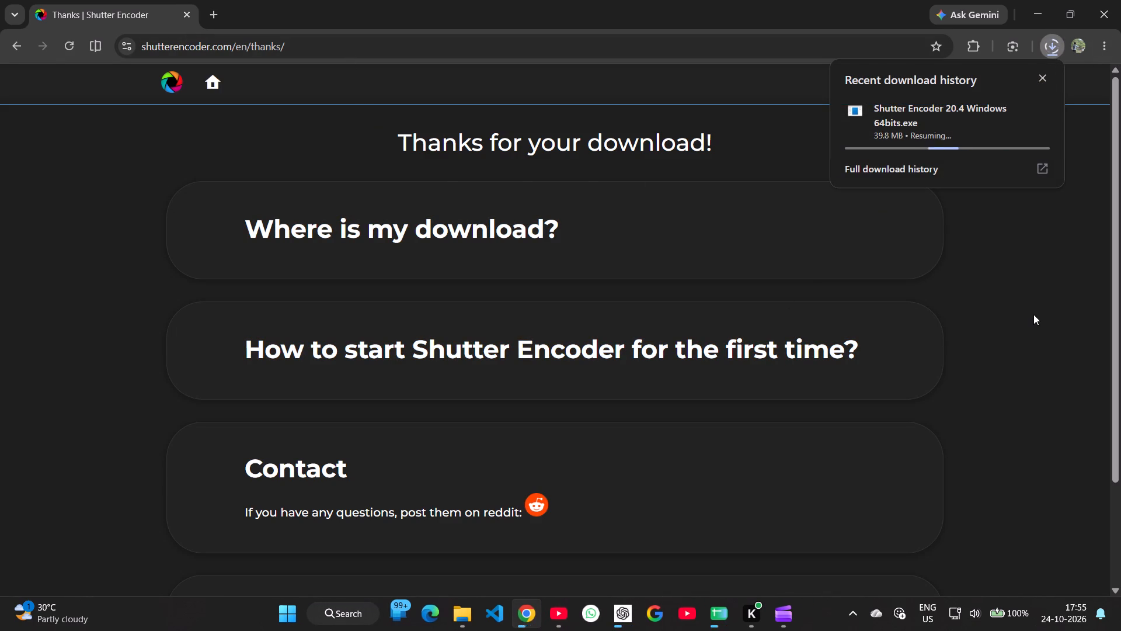
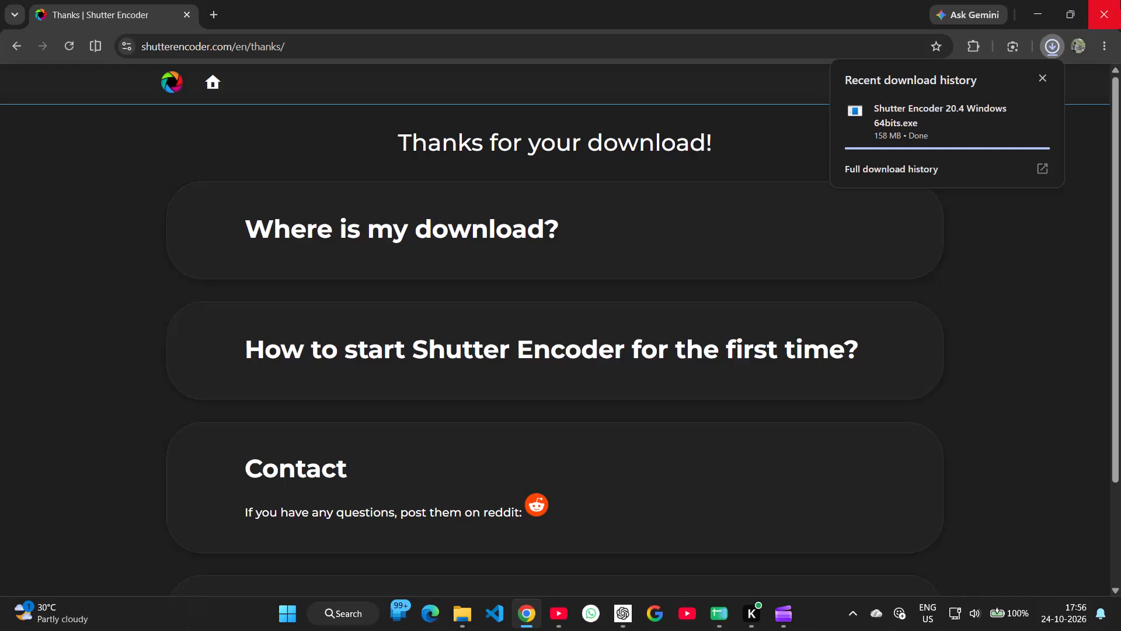
Close the browser and run the Shutter Encoder 20.4 Windows 64bits.exe installer from the Downloads folder.
left_click(1120, 0)
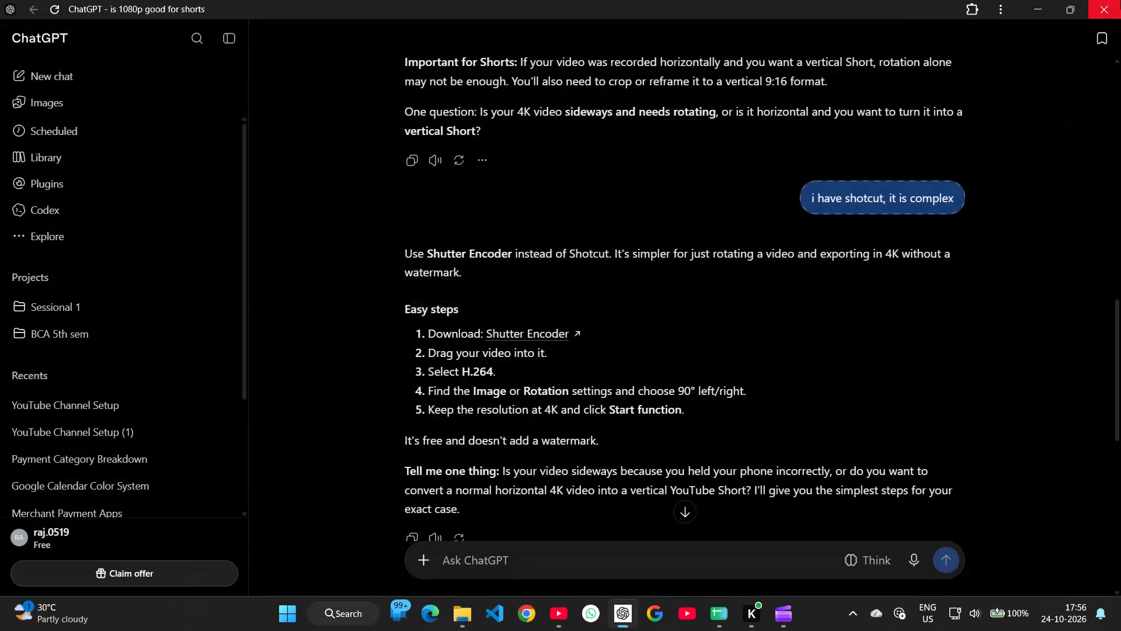
left_click(451, 619)
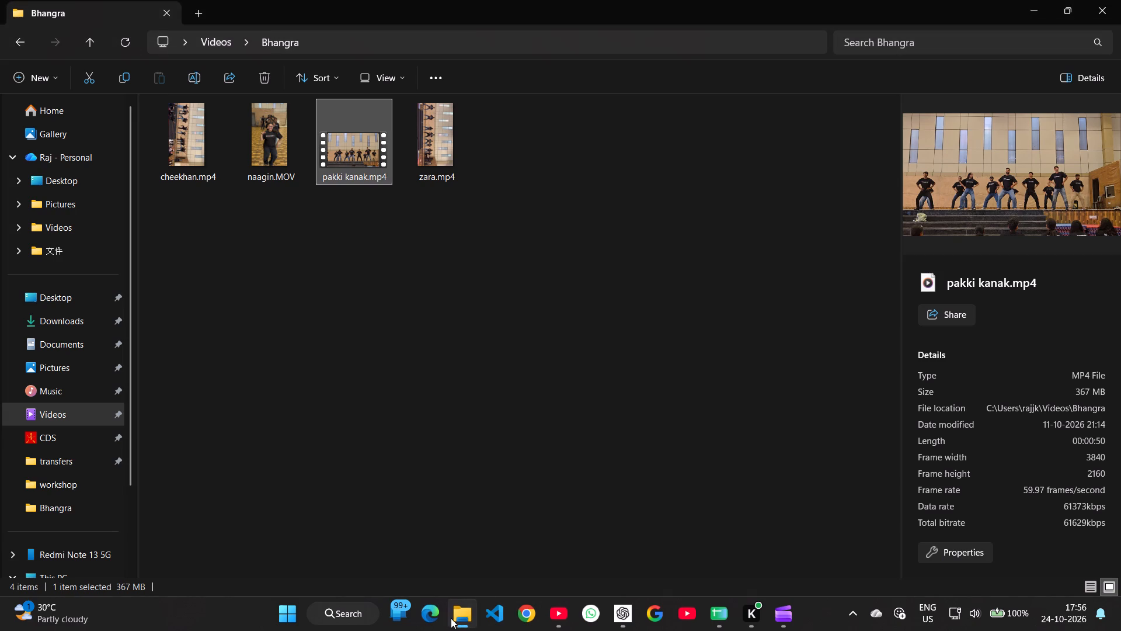
left_click(48, 325)
left_click(55, 299)
left_click(57, 320)
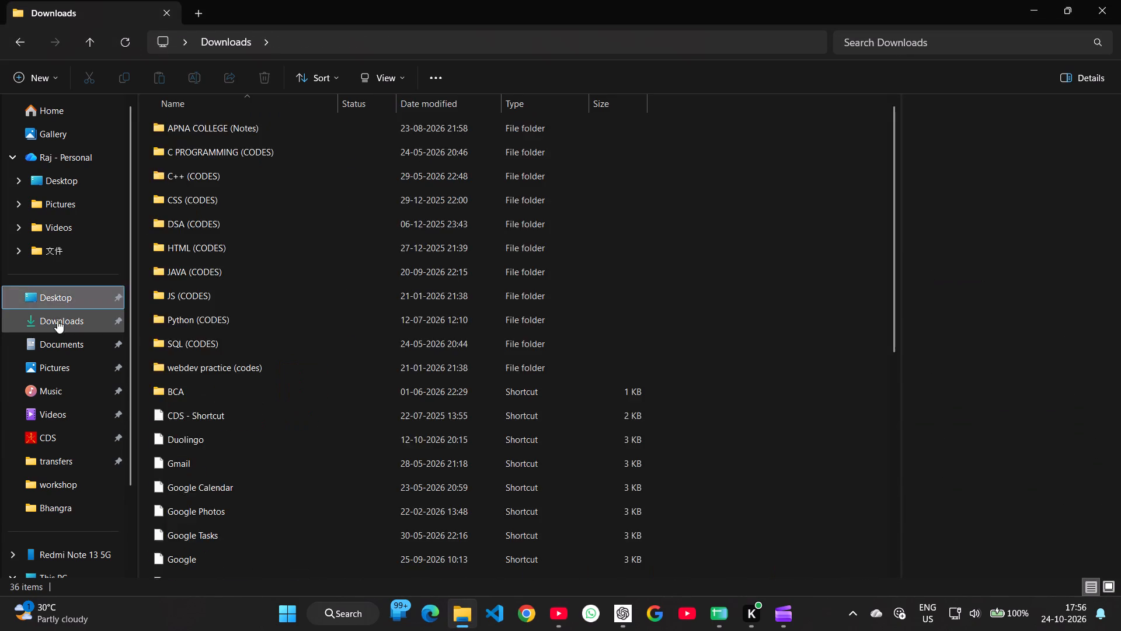
double_click(179, 147)
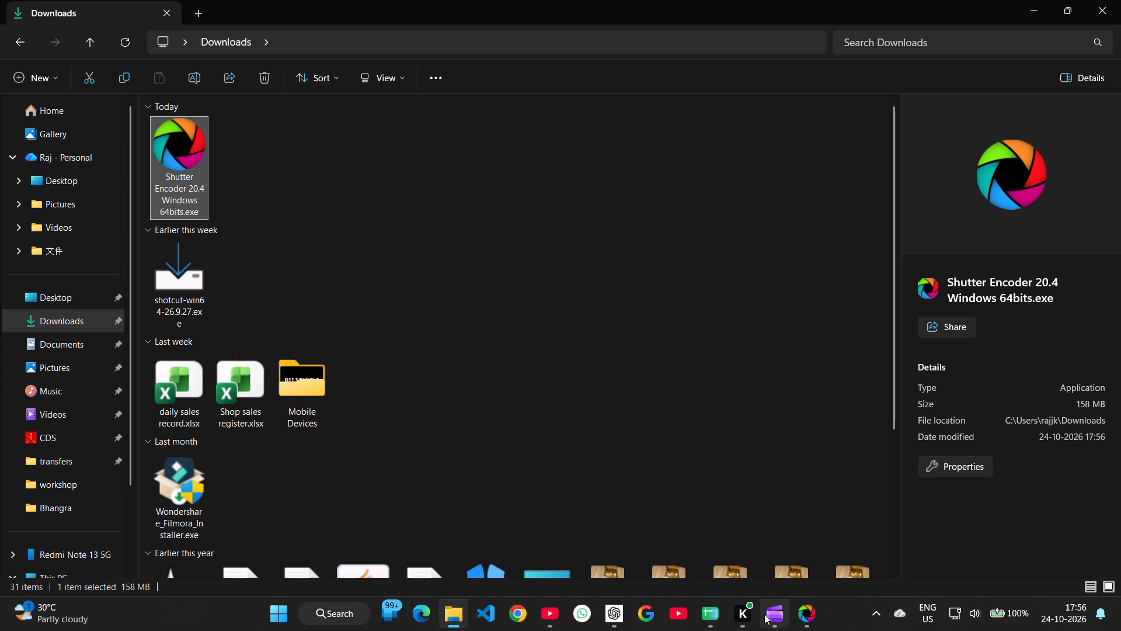
left_click(793, 613)
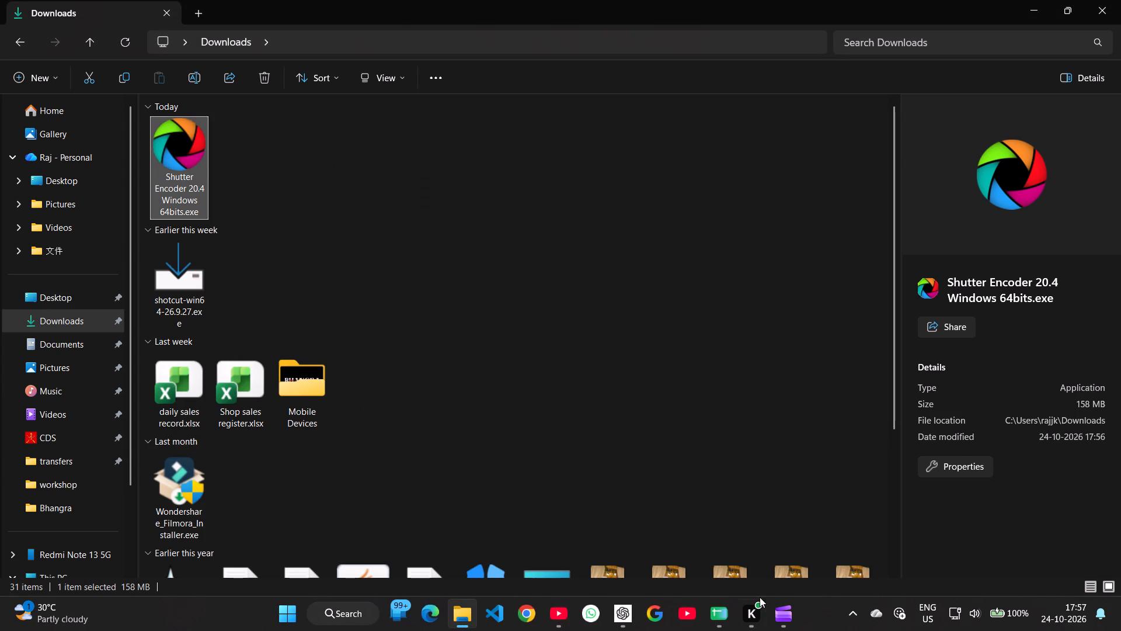
Switch to Clipchamp, rotate the stage dance clip a quarter turn clockwise and fit it inside the frame.
left_click(746, 616)
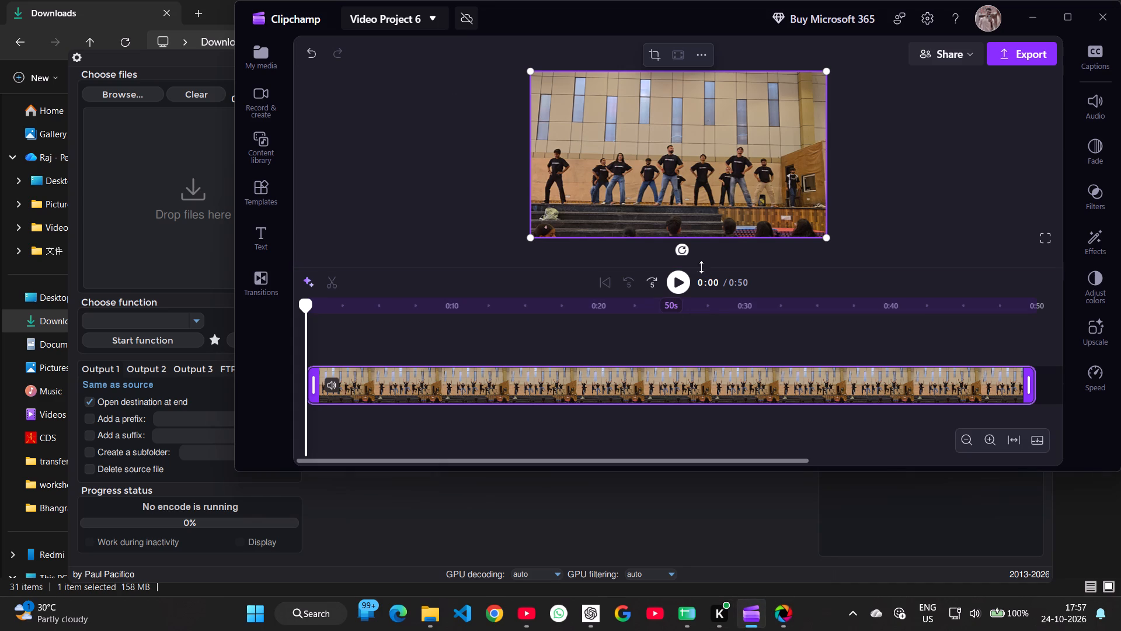
left_click(684, 250)
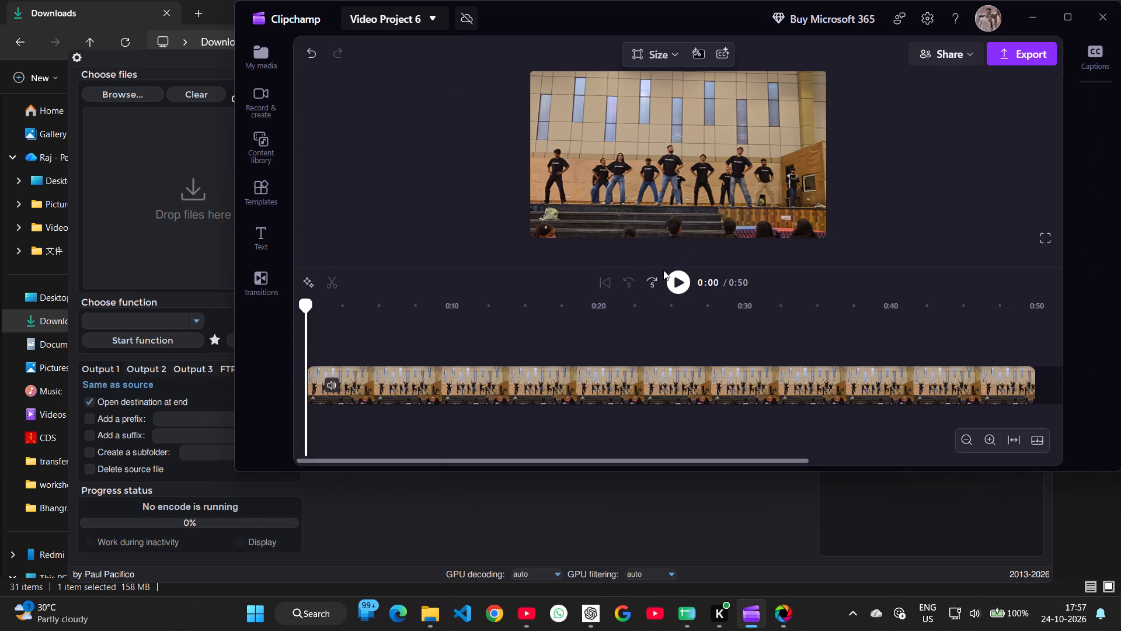
left_click(697, 139)
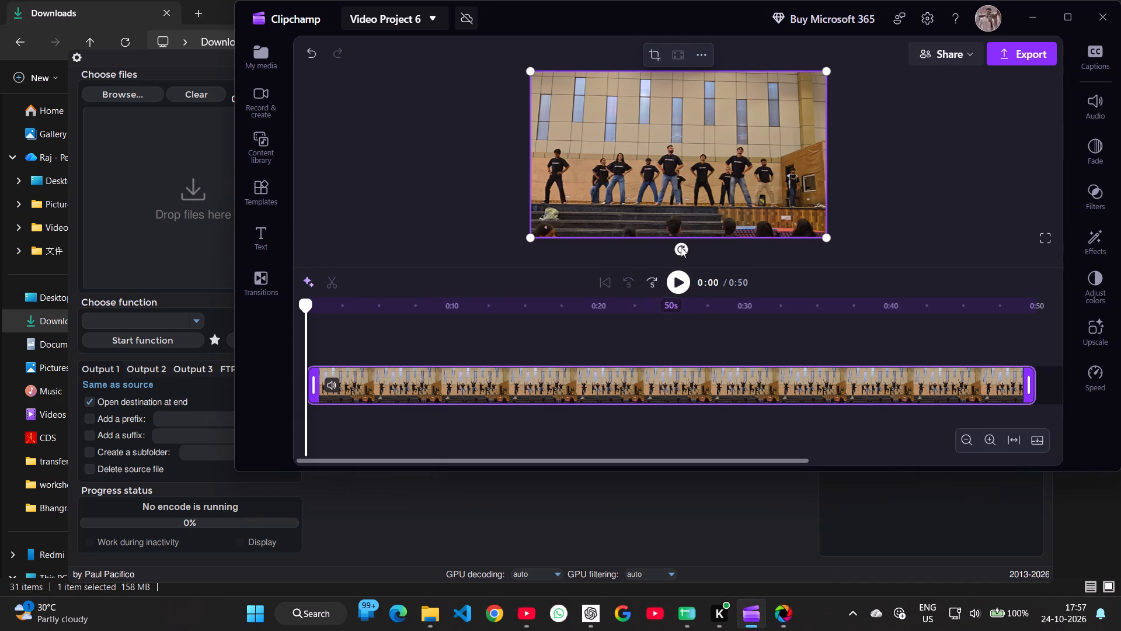
left_click_drag(681, 248, 551, 102)
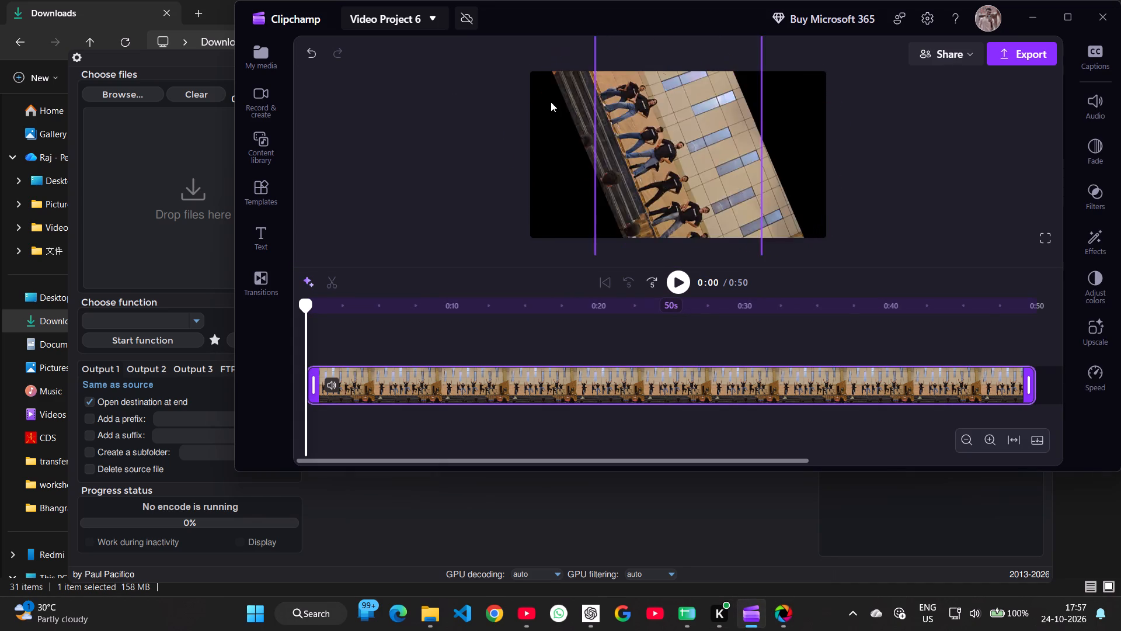
left_click_drag(551, 102, 553, 160)
left_click(788, 151)
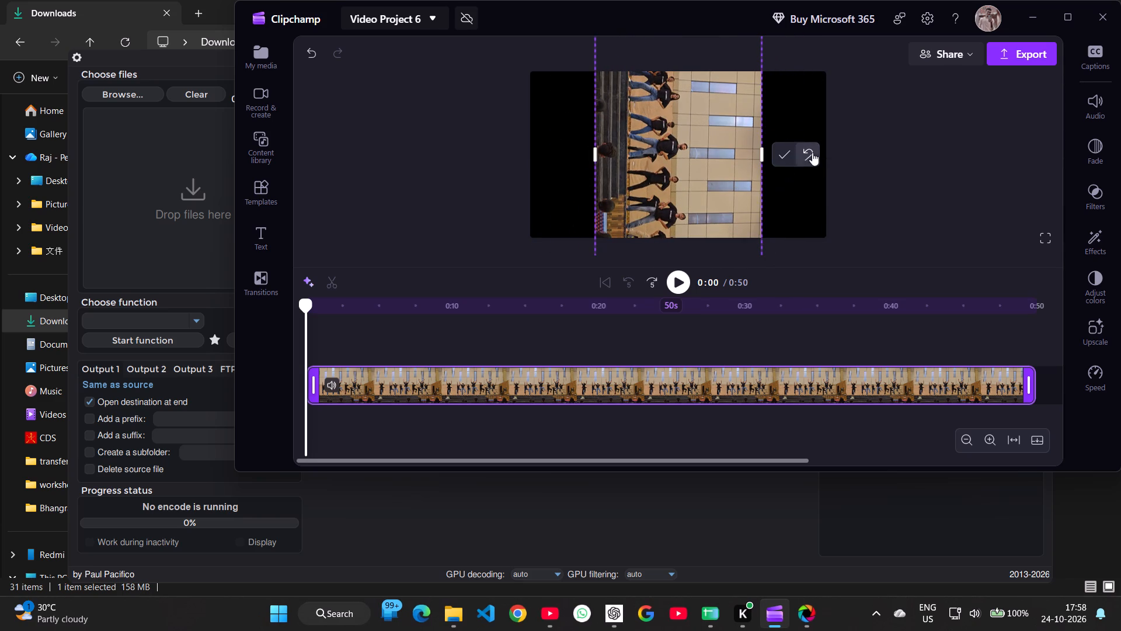
left_click(800, 154)
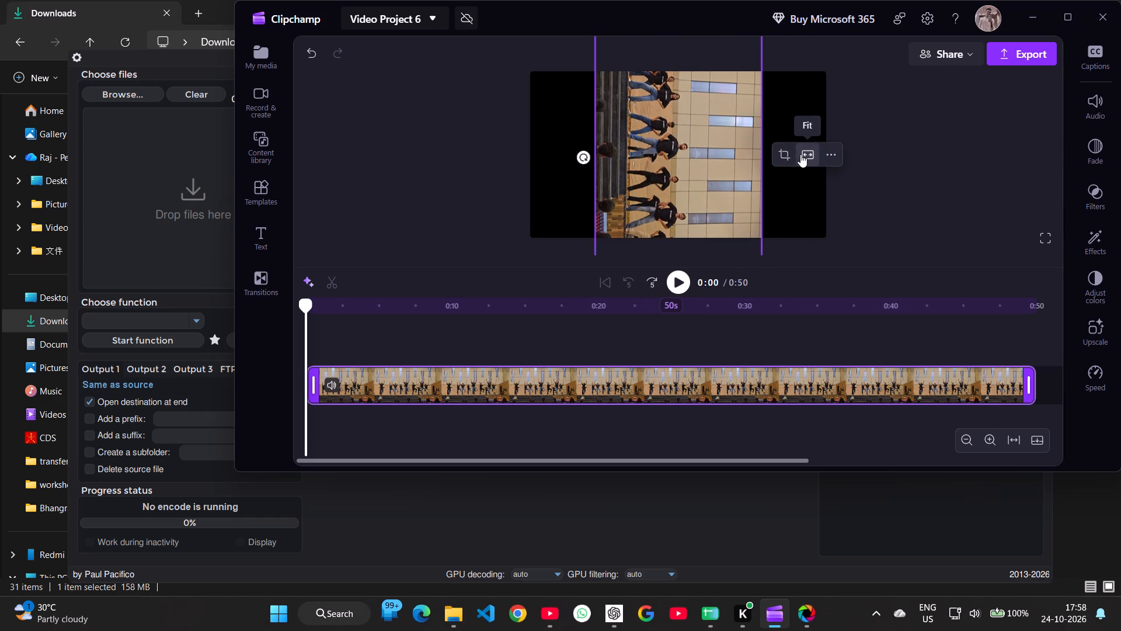
left_click(800, 154)
left_click(896, 158)
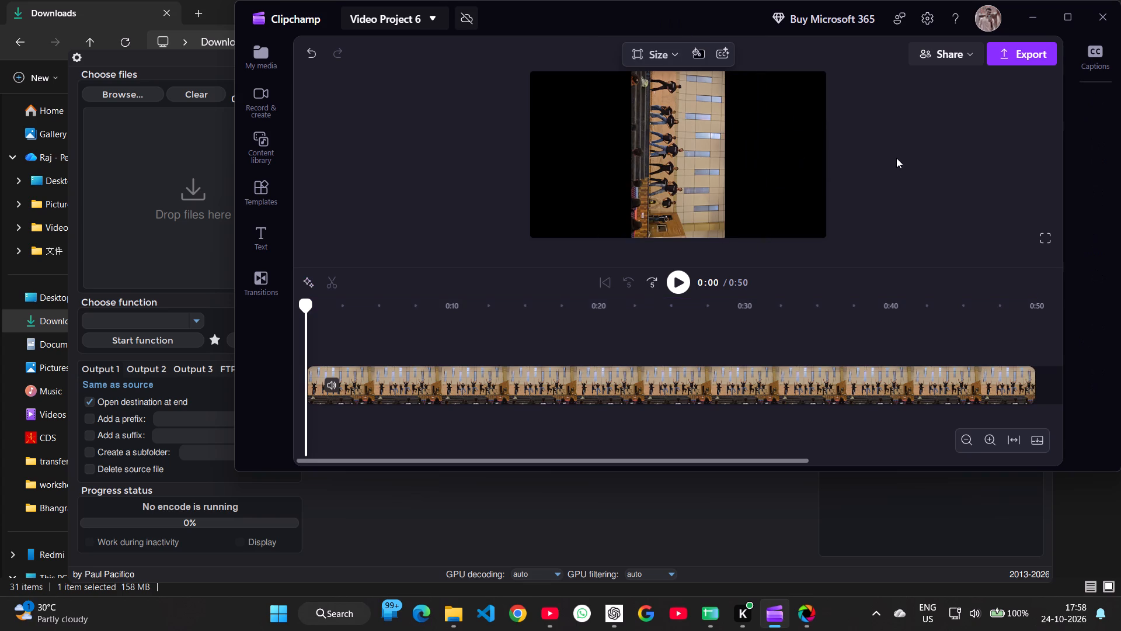
Set the project's aspect ratio to Vertical 9:16 and fit the rotated clip to the new frame.
left_click(645, 57)
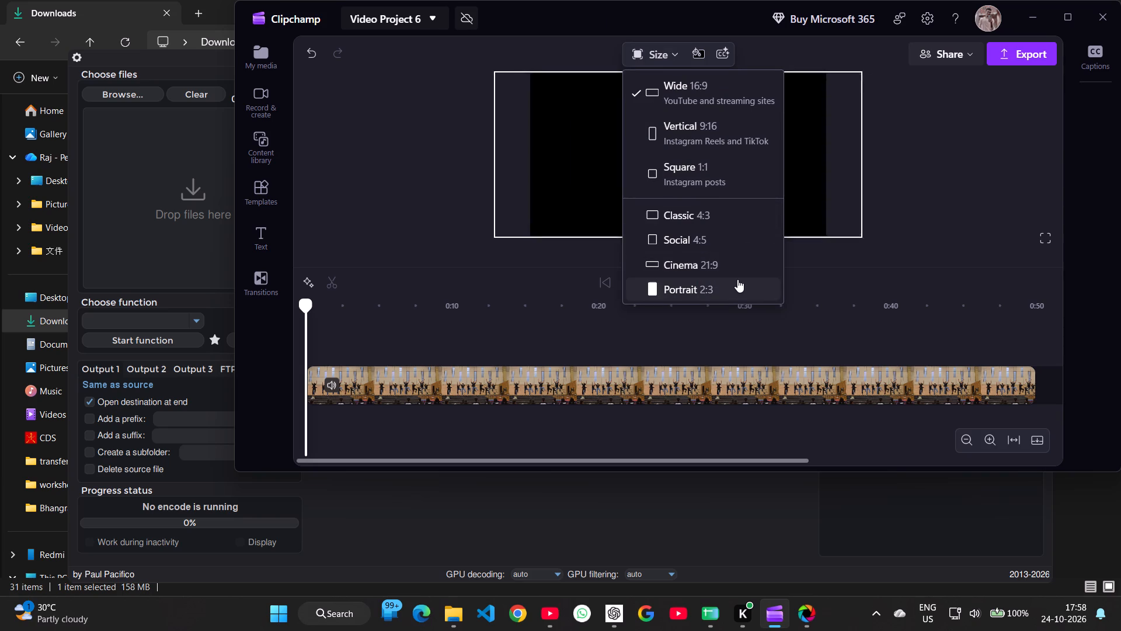
left_click(727, 141)
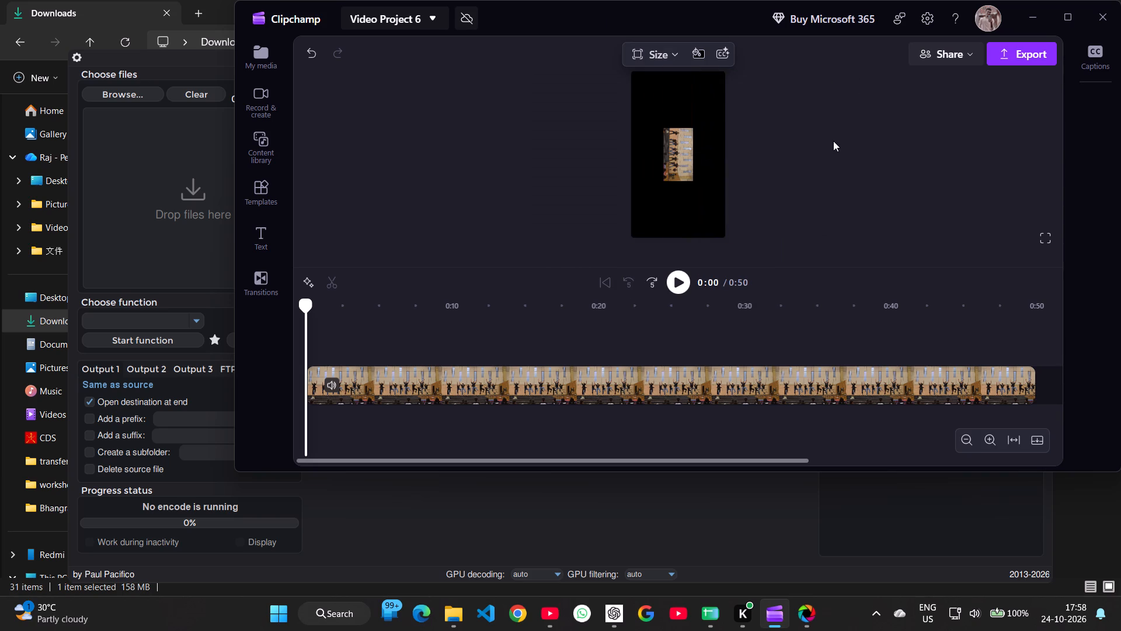
left_click(675, 150)
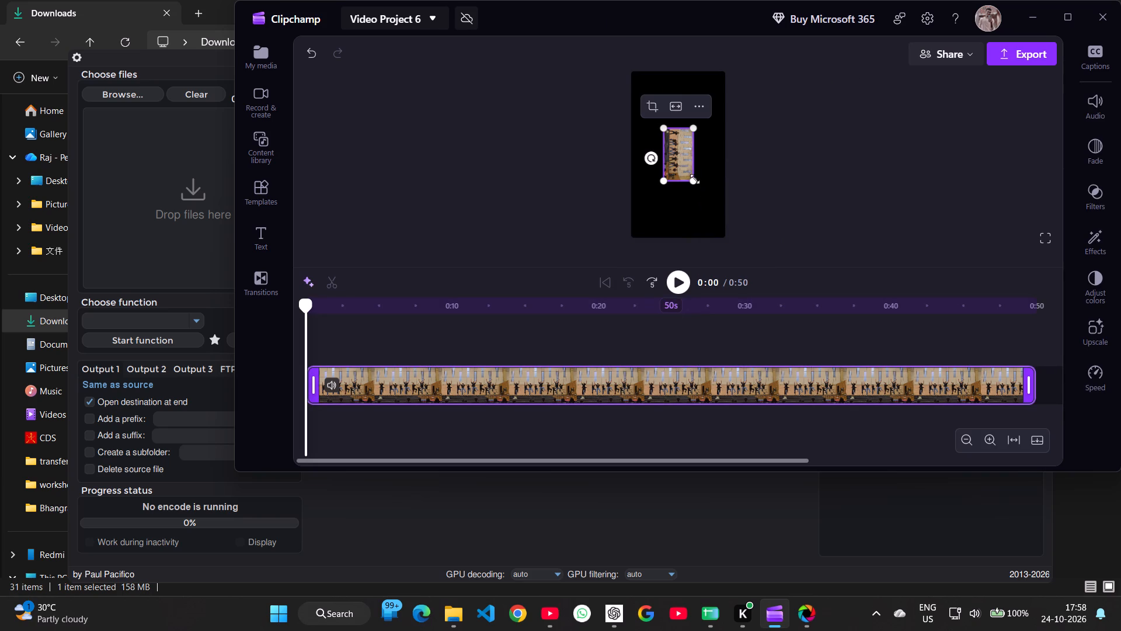
left_click(670, 108)
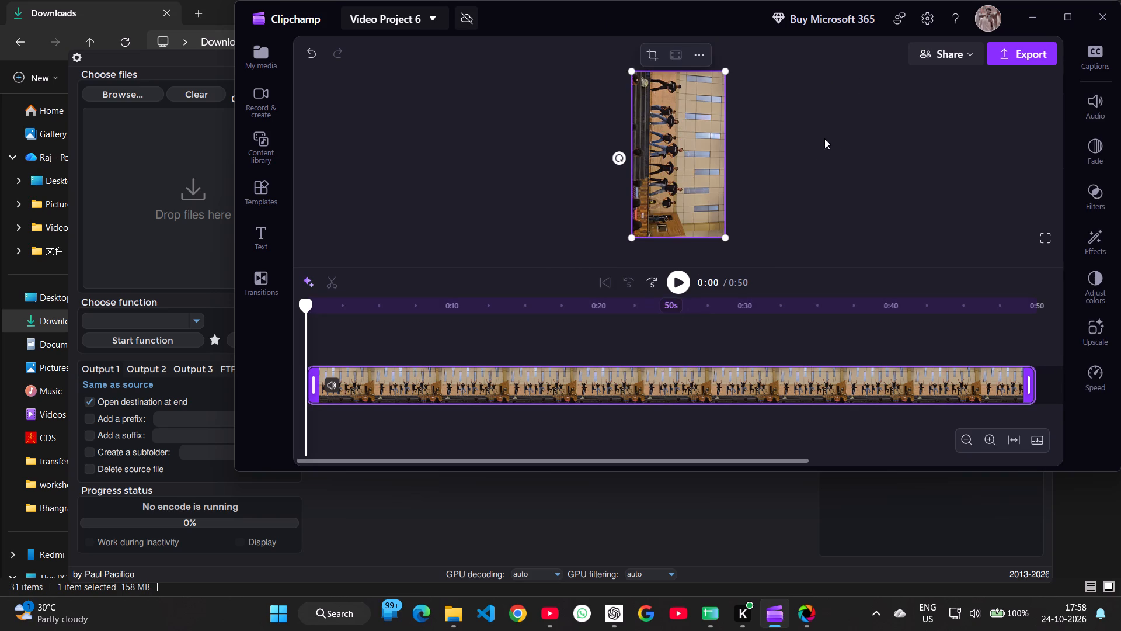
left_click(824, 138)
Examine Clipchamp's export quality options, including 4K, 1080p and audio-only, and leave without exporting.
left_click(1004, 47)
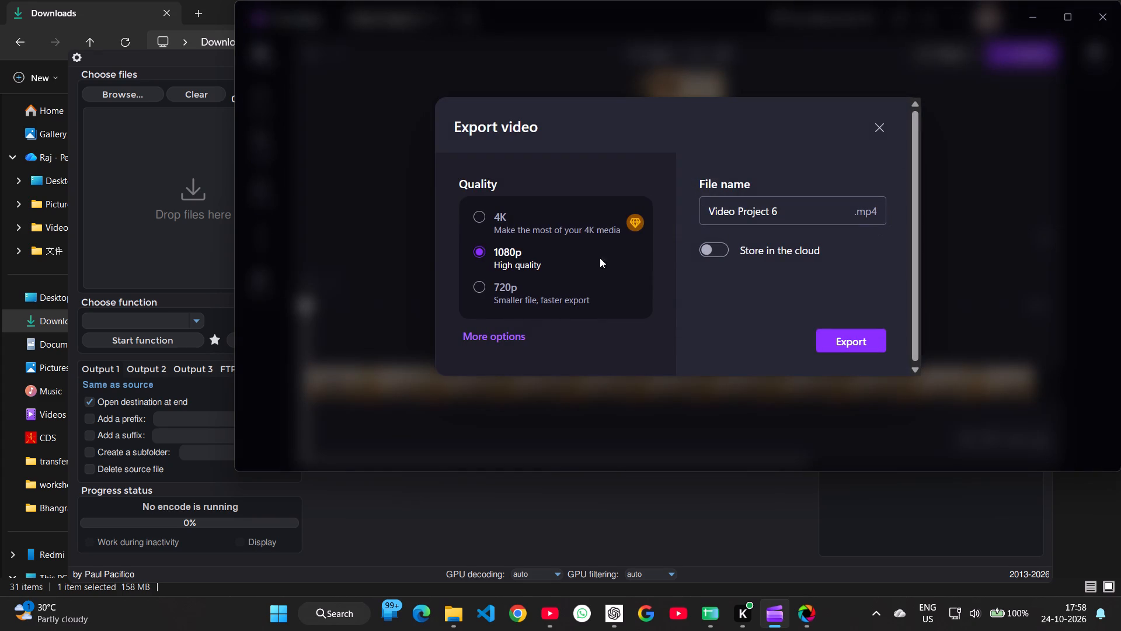
left_click(591, 225)
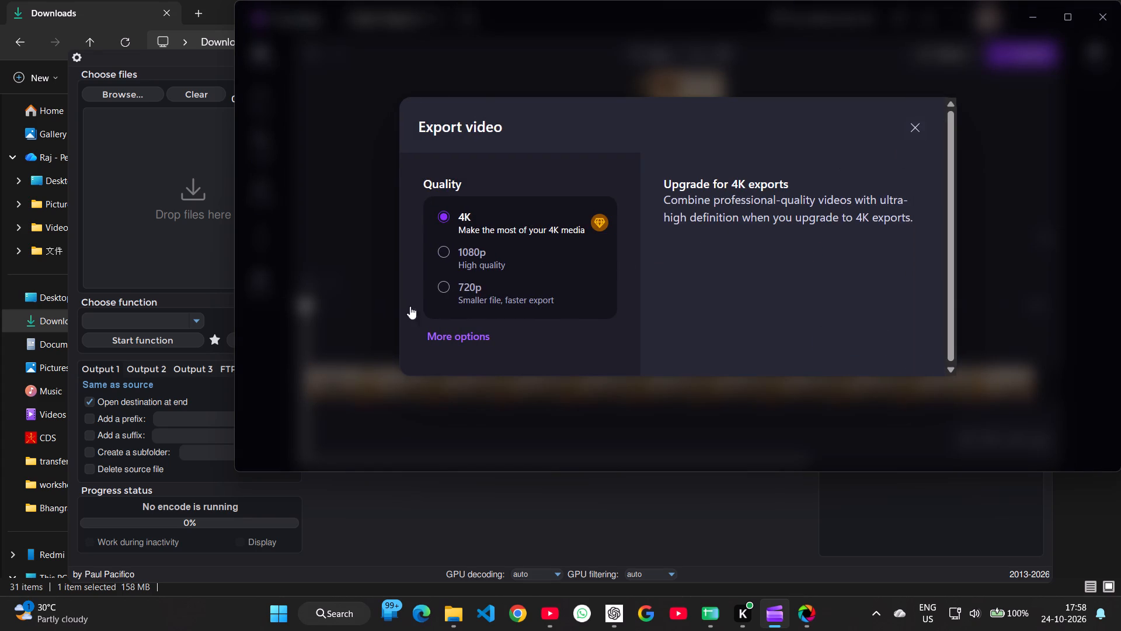
left_click(440, 336)
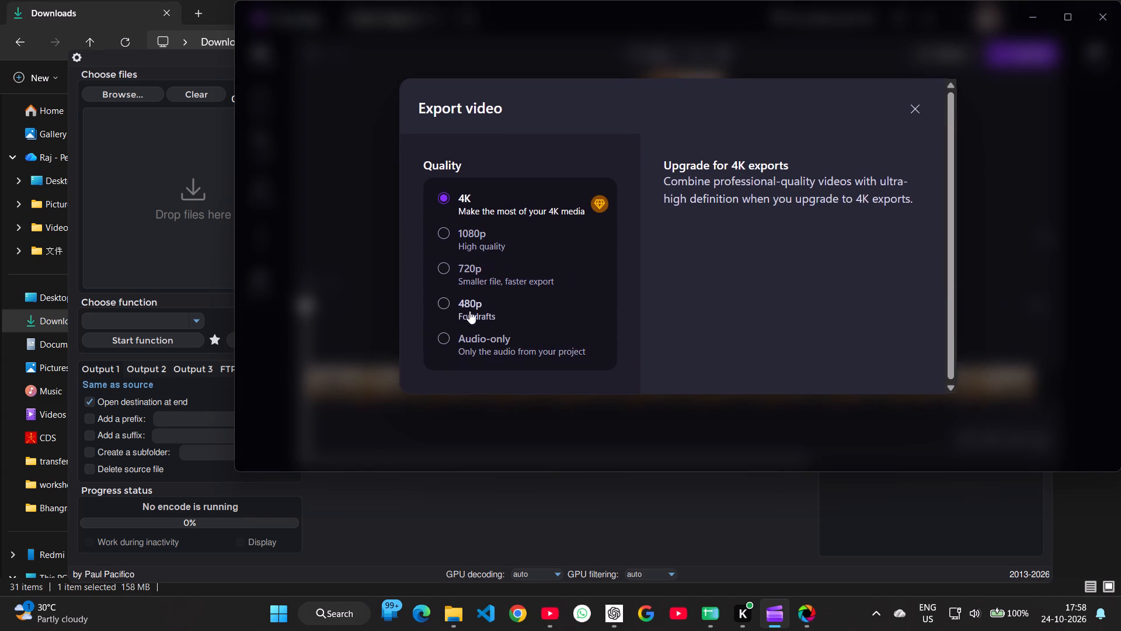
left_click(471, 338)
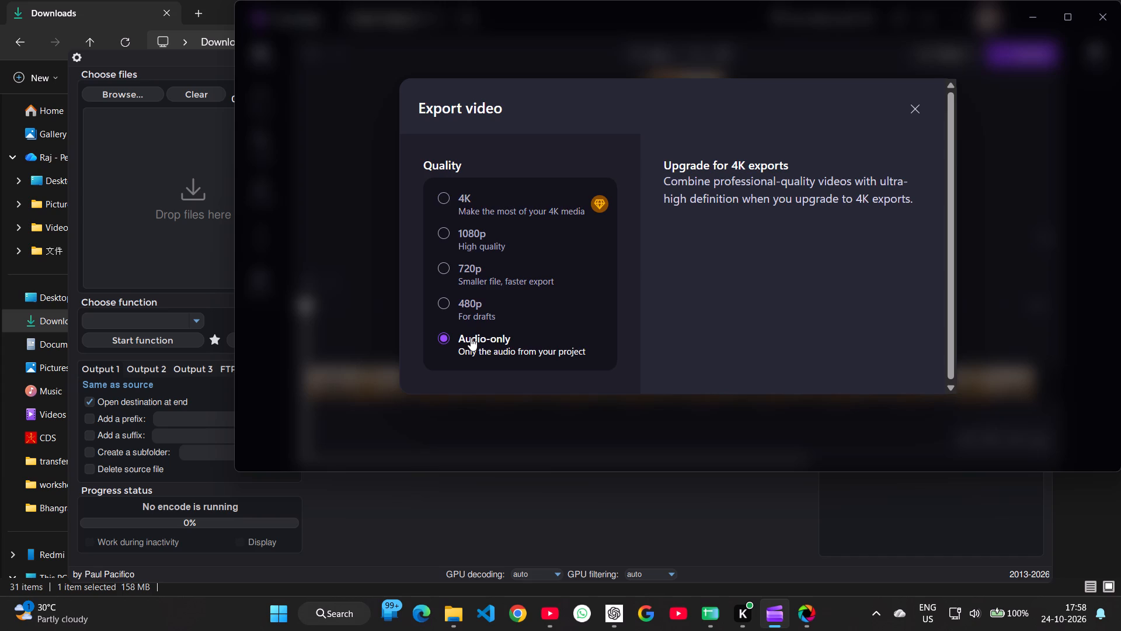
left_click(499, 236)
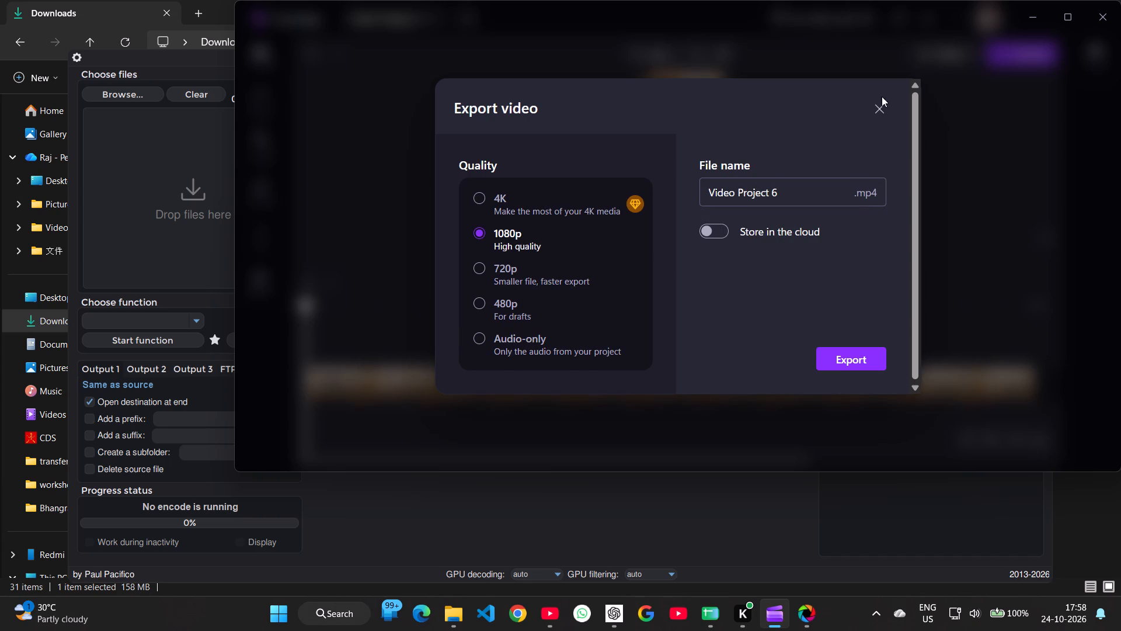
left_click(877, 113)
Switch to Shutter Encoder and load pakki kanak.mp4 from the Bhangra folder in Videos.
key("alt+Tab")
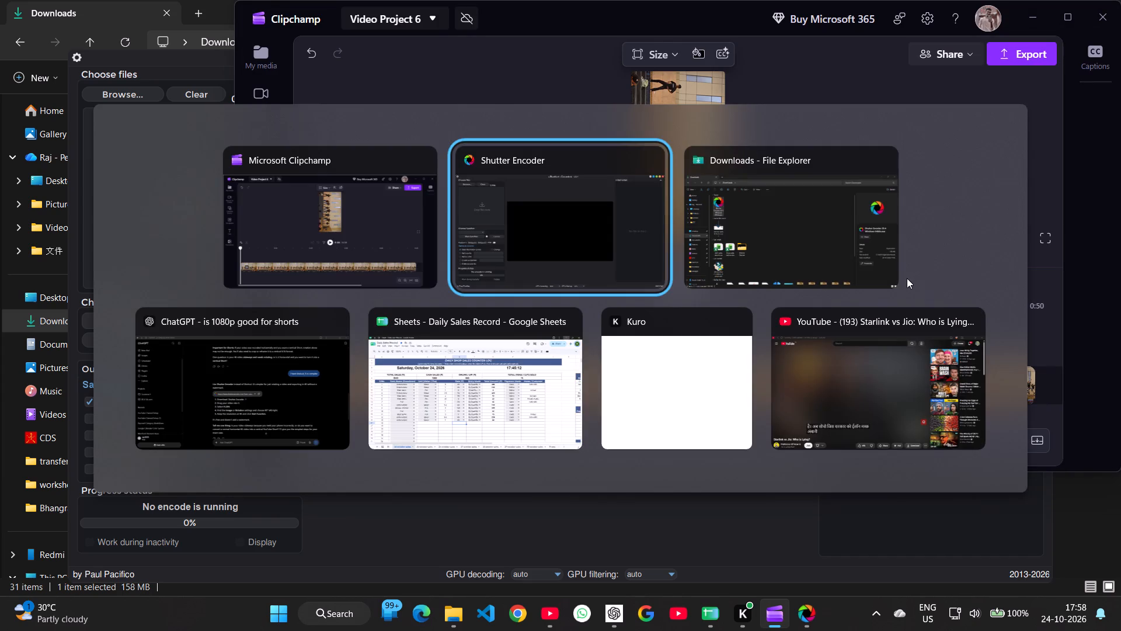
left_click(174, 216)
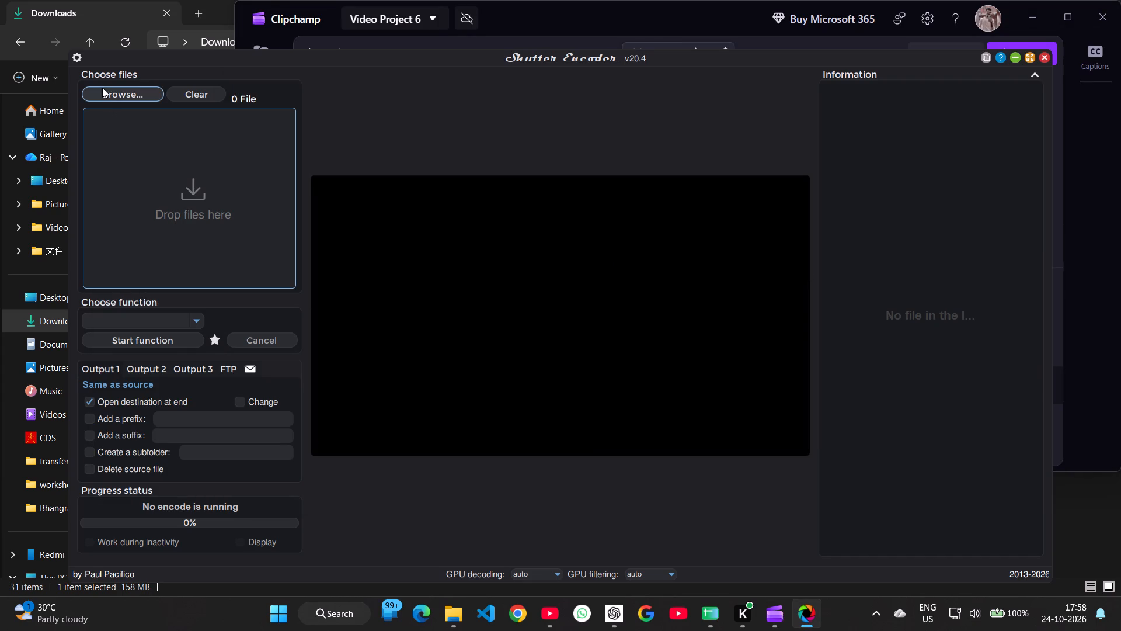
left_click(149, 96)
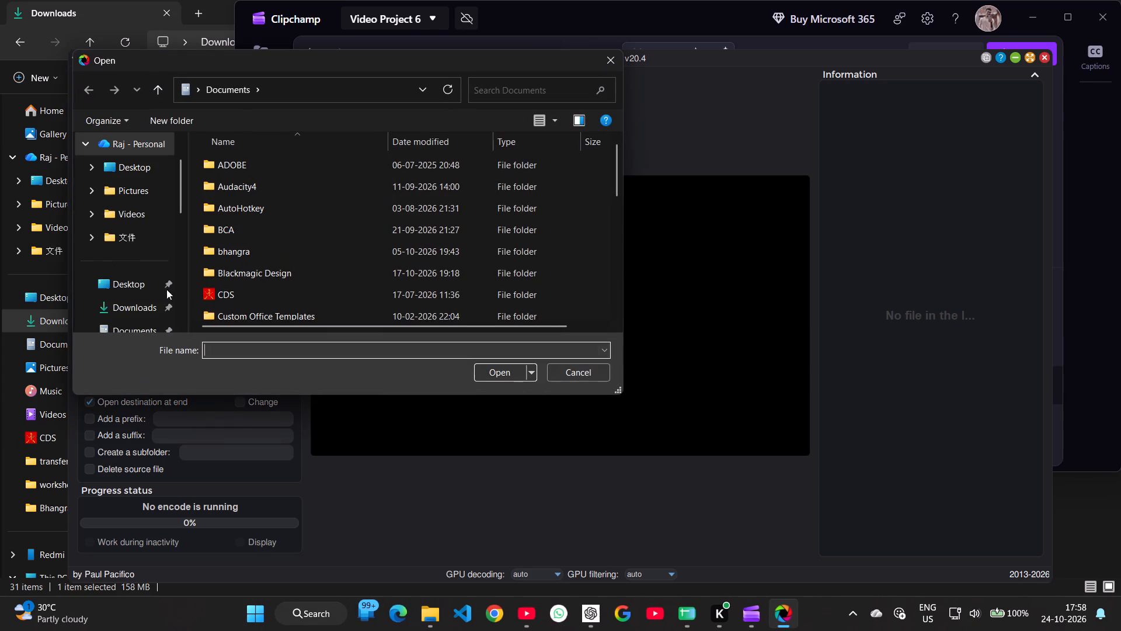
left_click(134, 307)
left_click(134, 311)
left_click(134, 313)
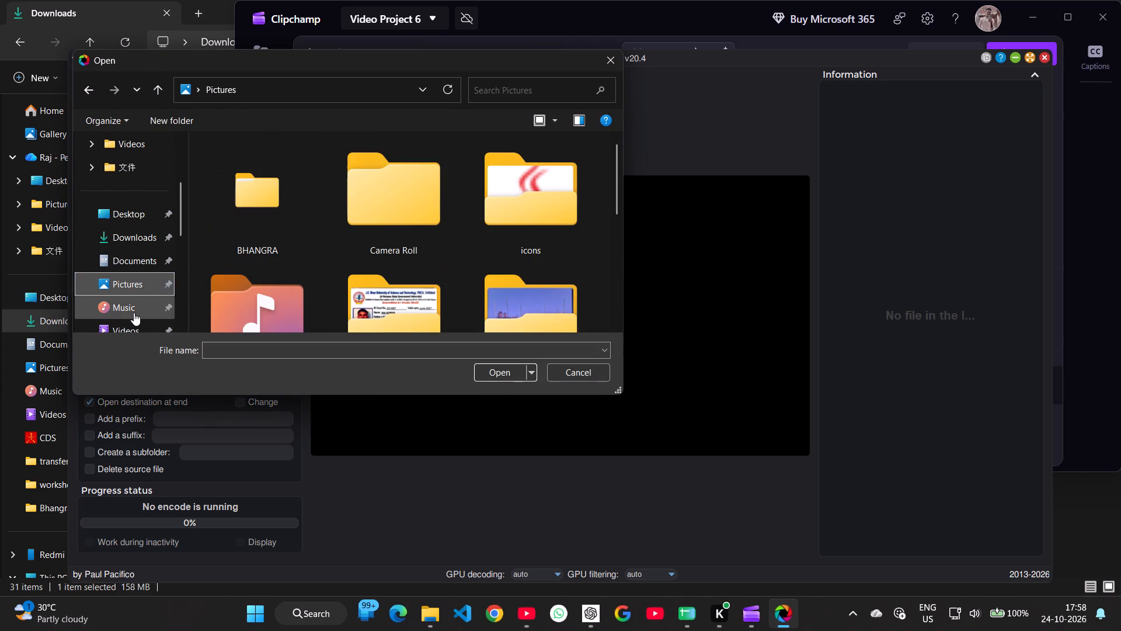
left_click(134, 313)
left_click(132, 320)
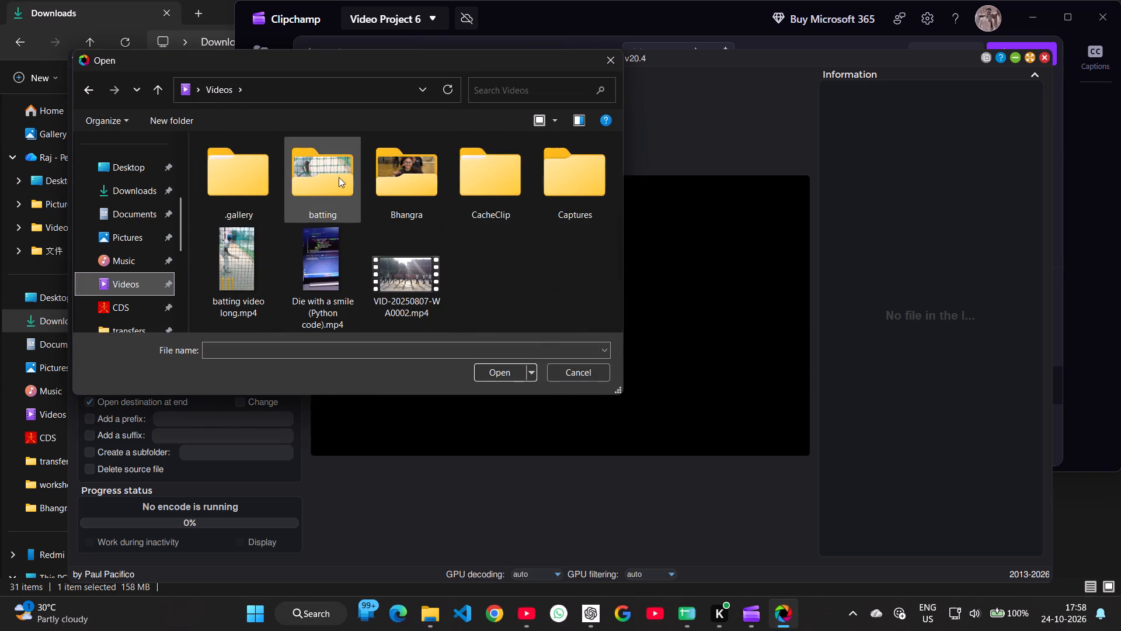
double_click(410, 179)
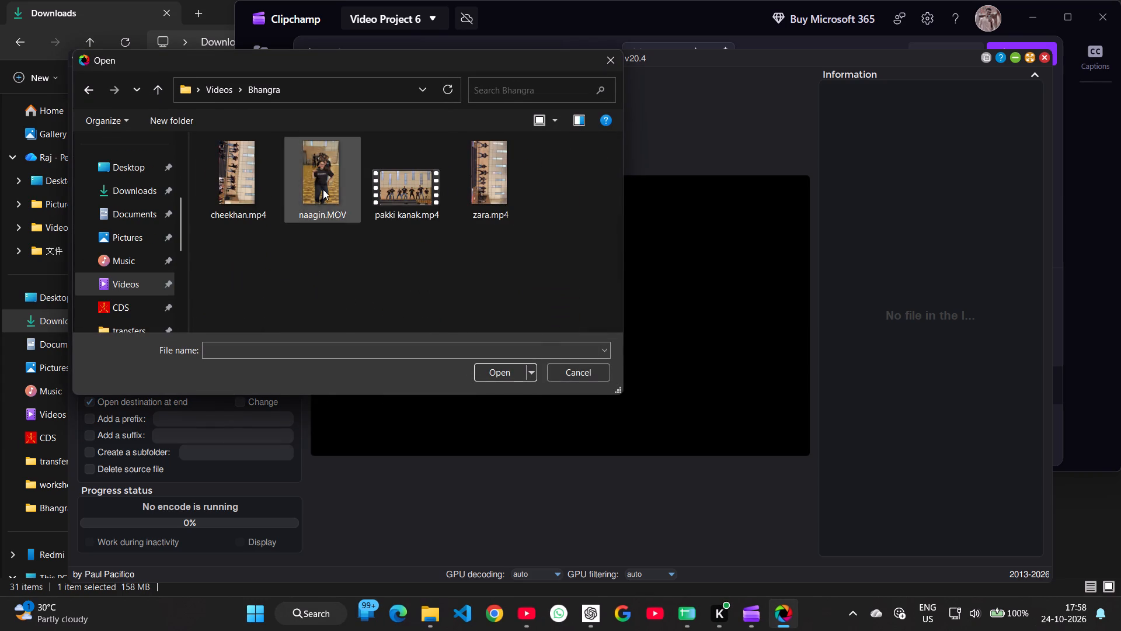
left_click(430, 191)
left_click(499, 367)
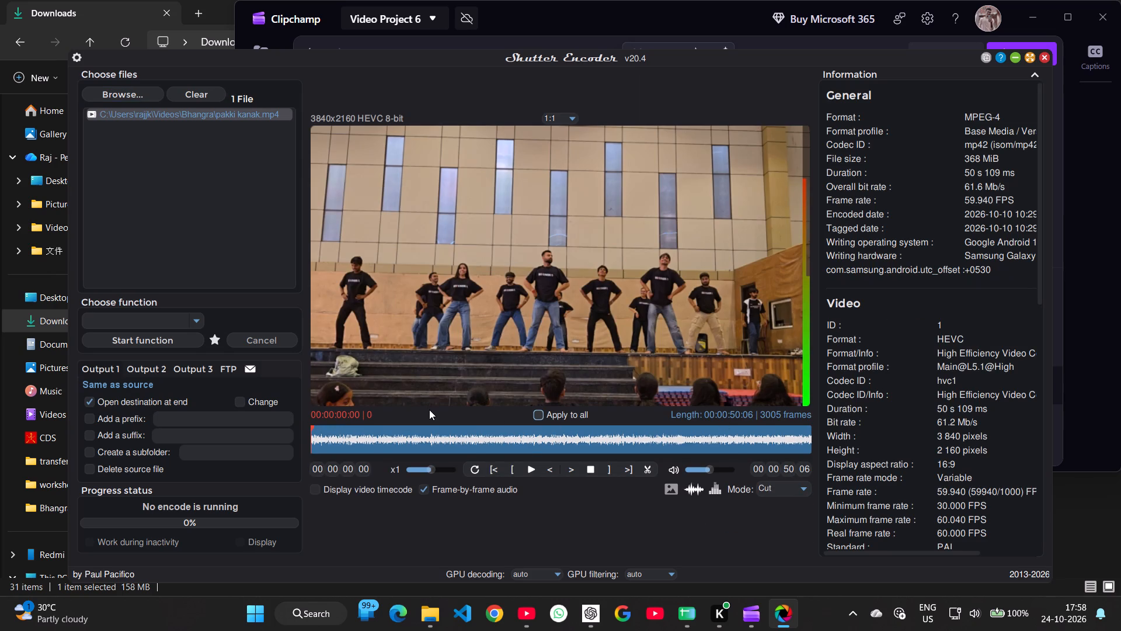
Briefly play and pause the loaded clip's preview, and maximize the Shutter Encoder window.
key("space")
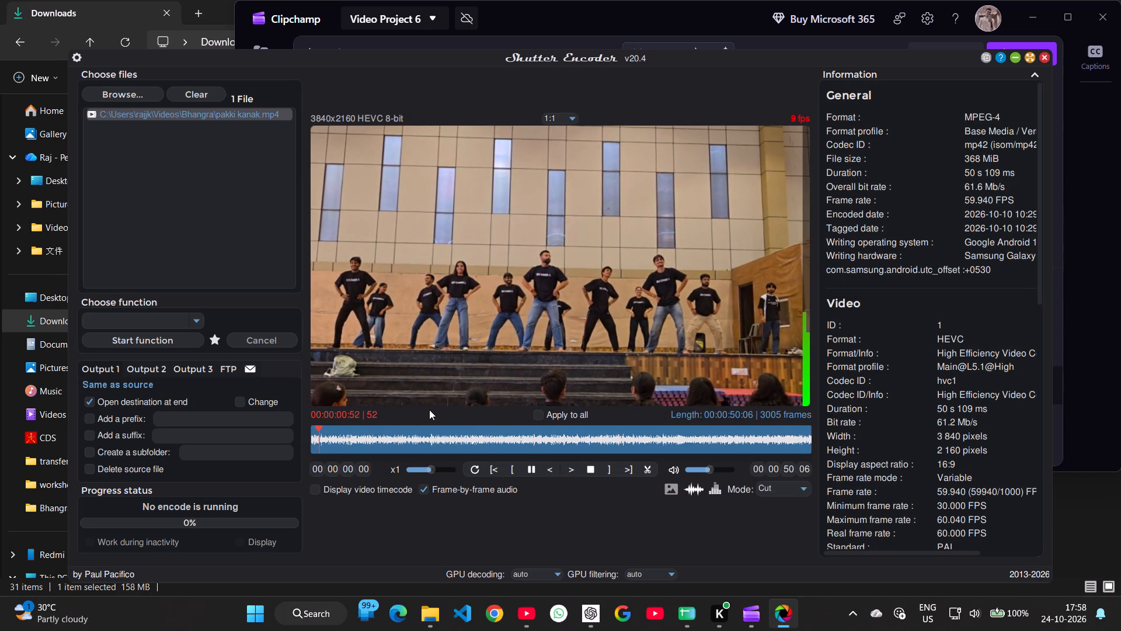
key("space")
left_click(885, 367)
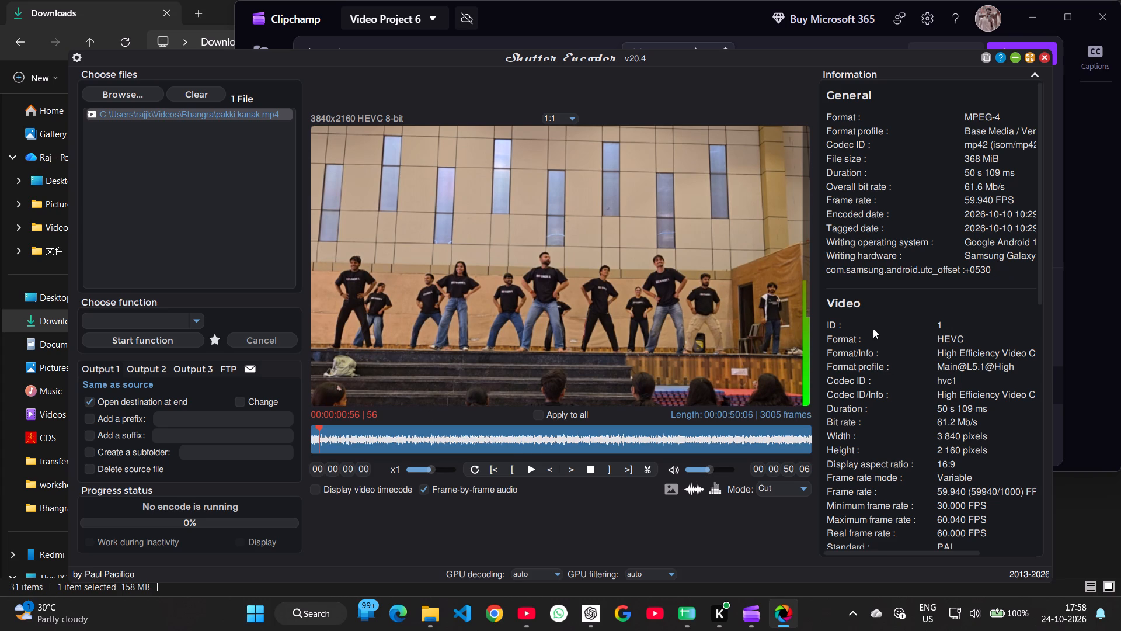
left_click(1029, 57)
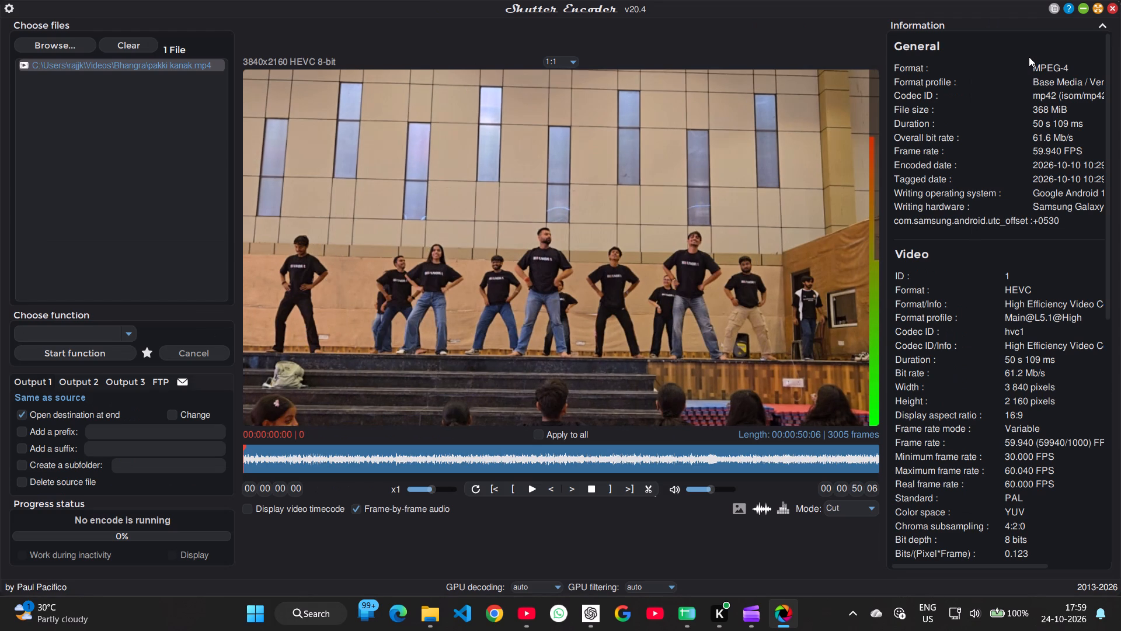
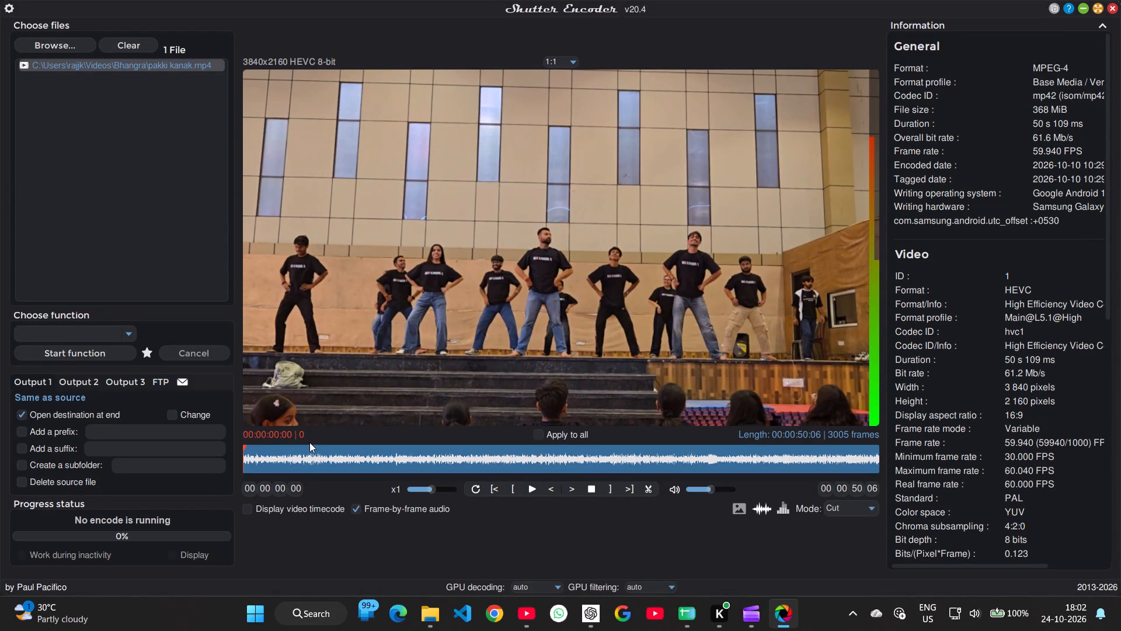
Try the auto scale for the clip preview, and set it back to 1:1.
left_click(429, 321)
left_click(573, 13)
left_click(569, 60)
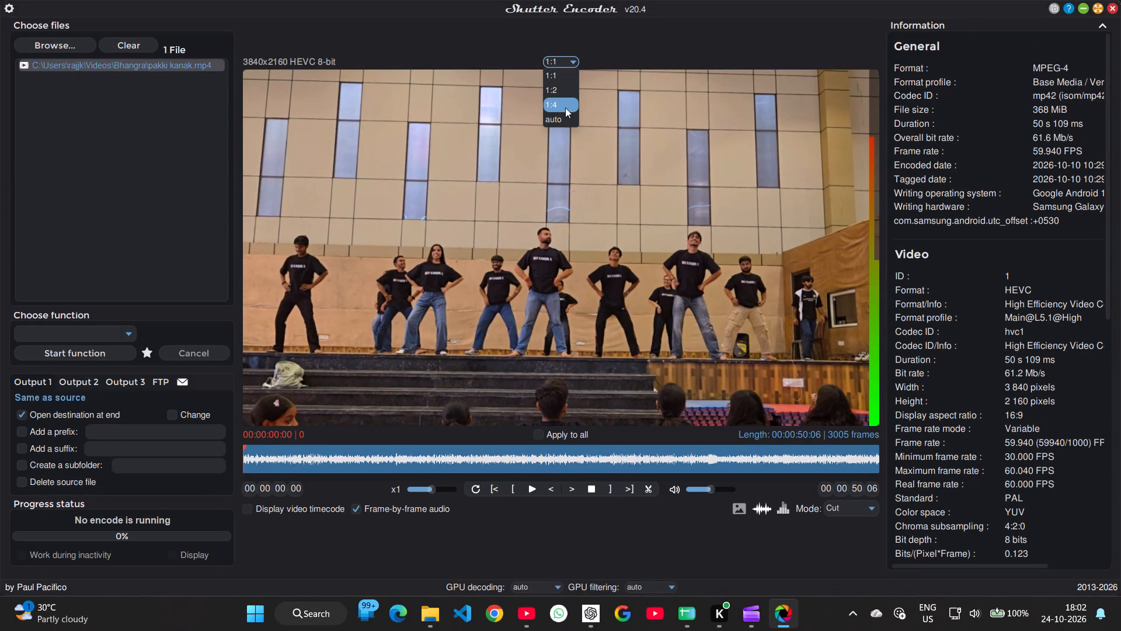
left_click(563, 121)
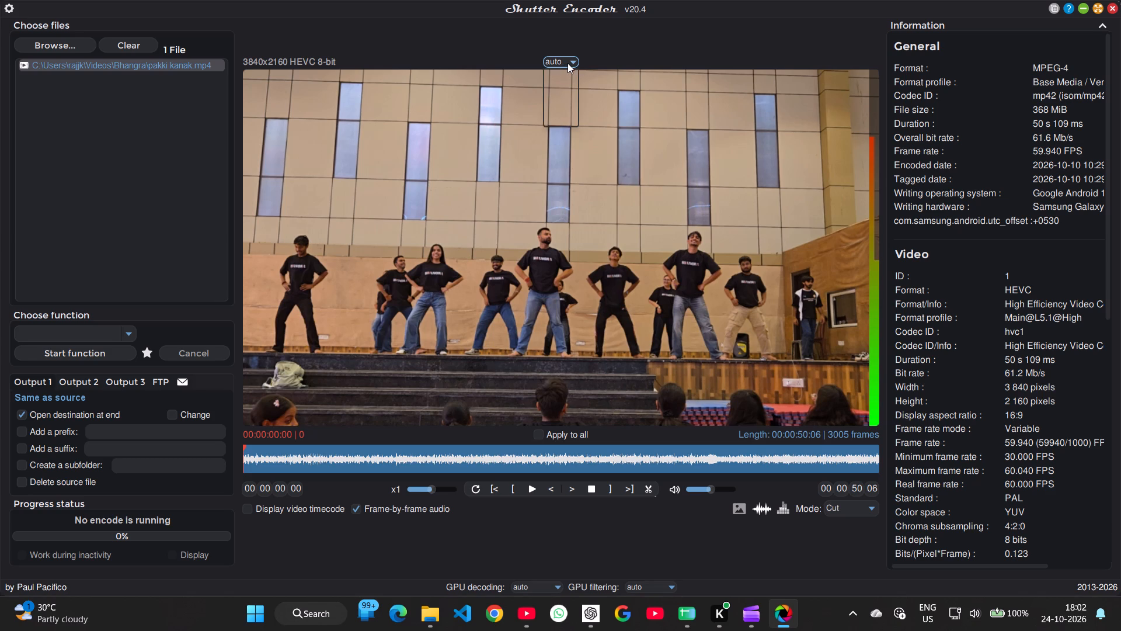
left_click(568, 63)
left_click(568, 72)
Examine the General, Video and Audio information of the loaded pakki kanak.mp4 clip.
scroll(1004, 396, "down", 3)
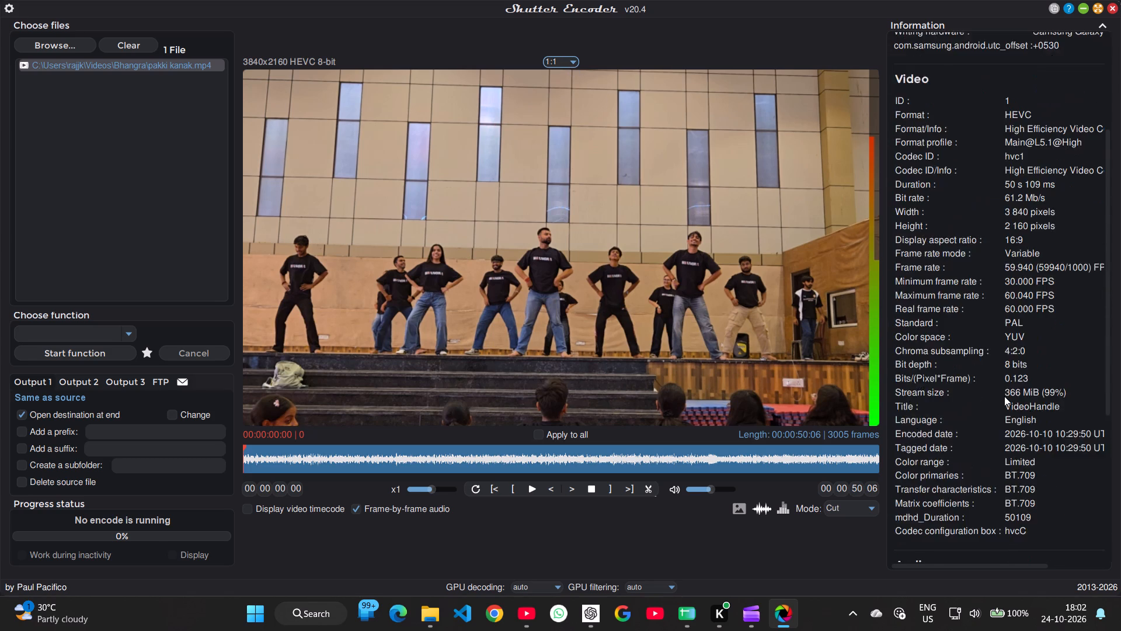
scroll(1004, 396, "down", 4)
double_click(1008, 364)
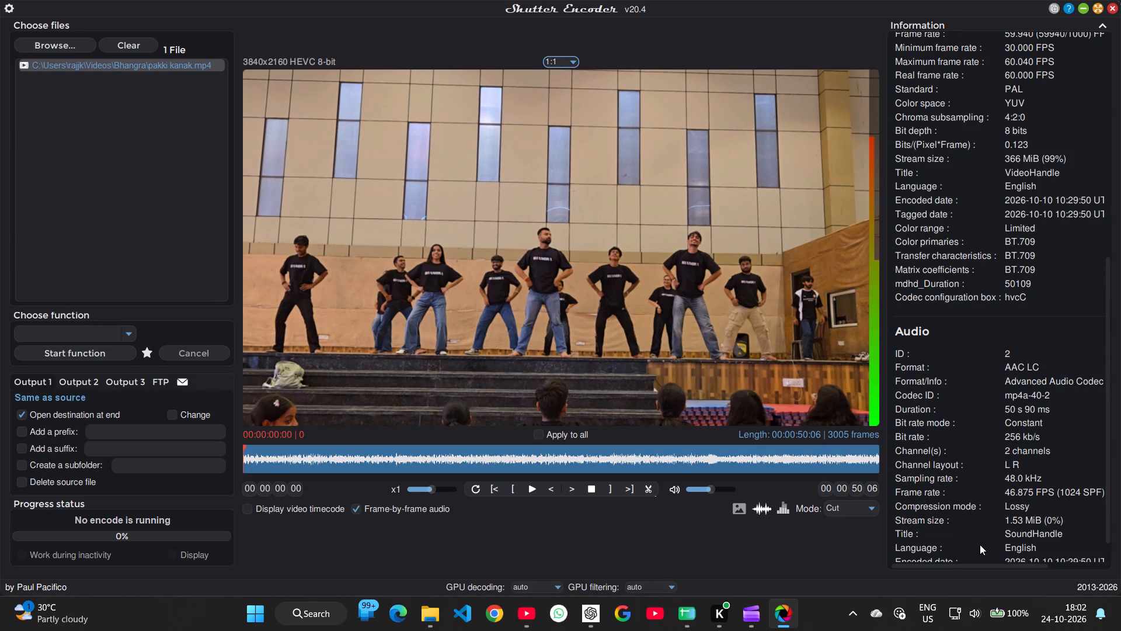
scroll(801, 523, "down", 3)
scroll(79, 535, "down", 5)
scroll(136, 482, "up", 3)
scroll(145, 486, "down", 3)
left_click(579, 616)
left_click(580, 564)
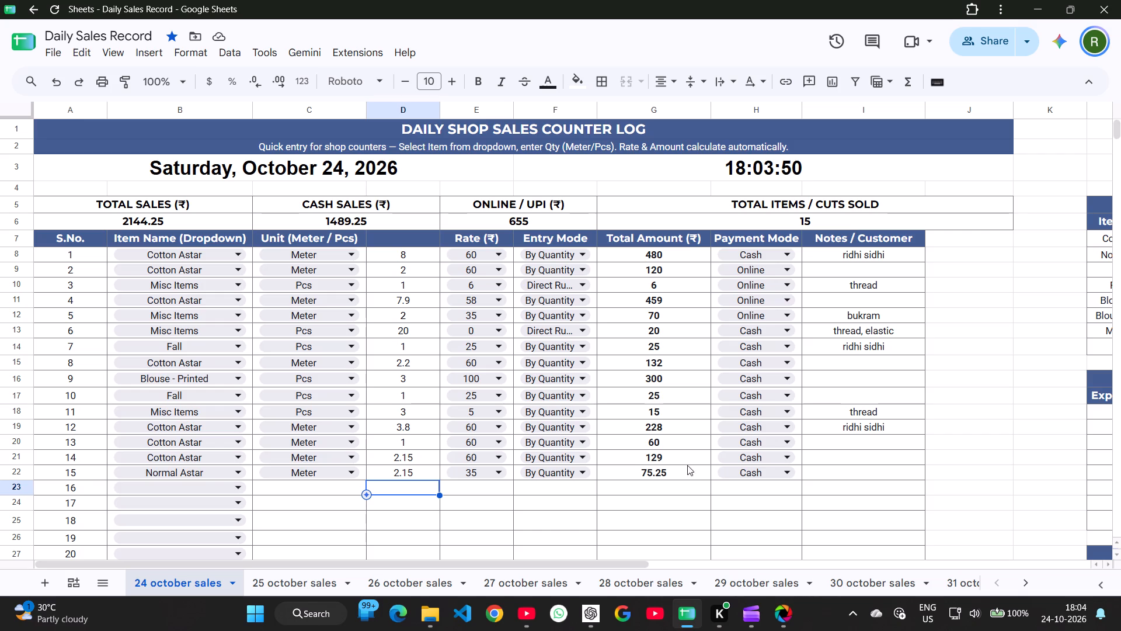
Check the Total Amount cells of entries 14 and 15.
left_click(686, 460)
left_click(685, 472)
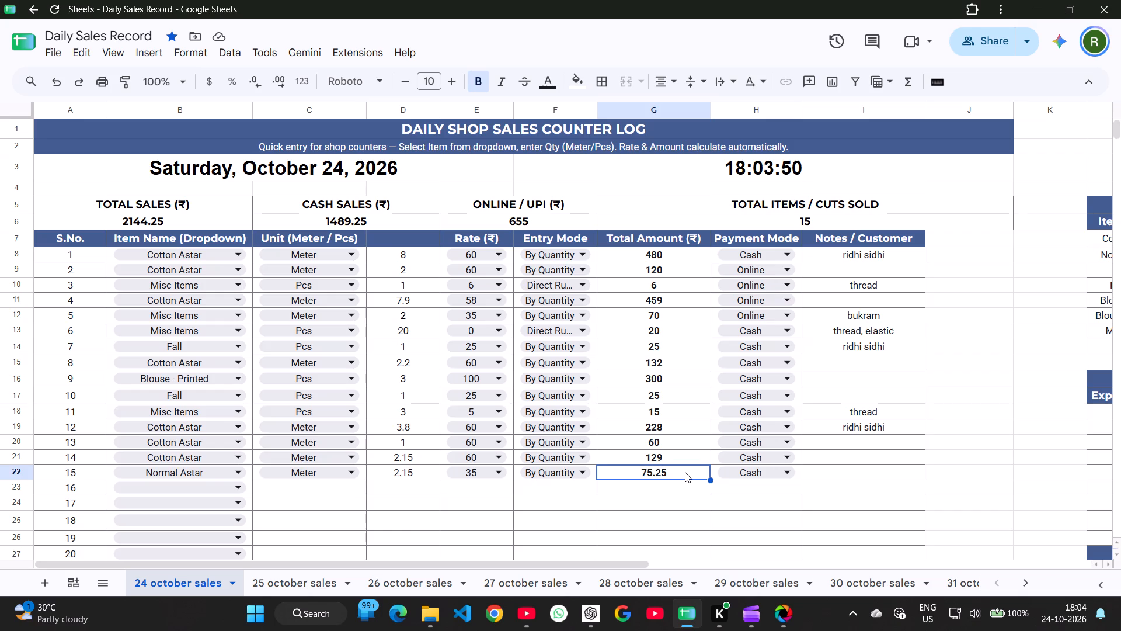
Set the Total Amount of entry 15 to 76 on the 24 october sales sheet.
left_click(685, 472)
type("76")
key("Return")
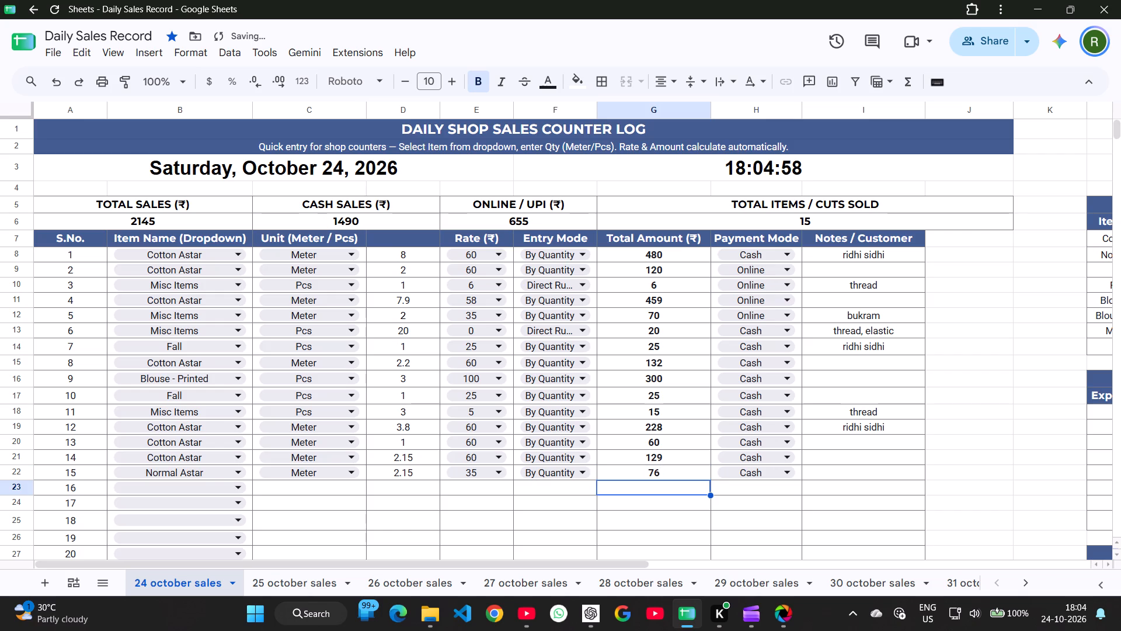
left_click(747, 623)
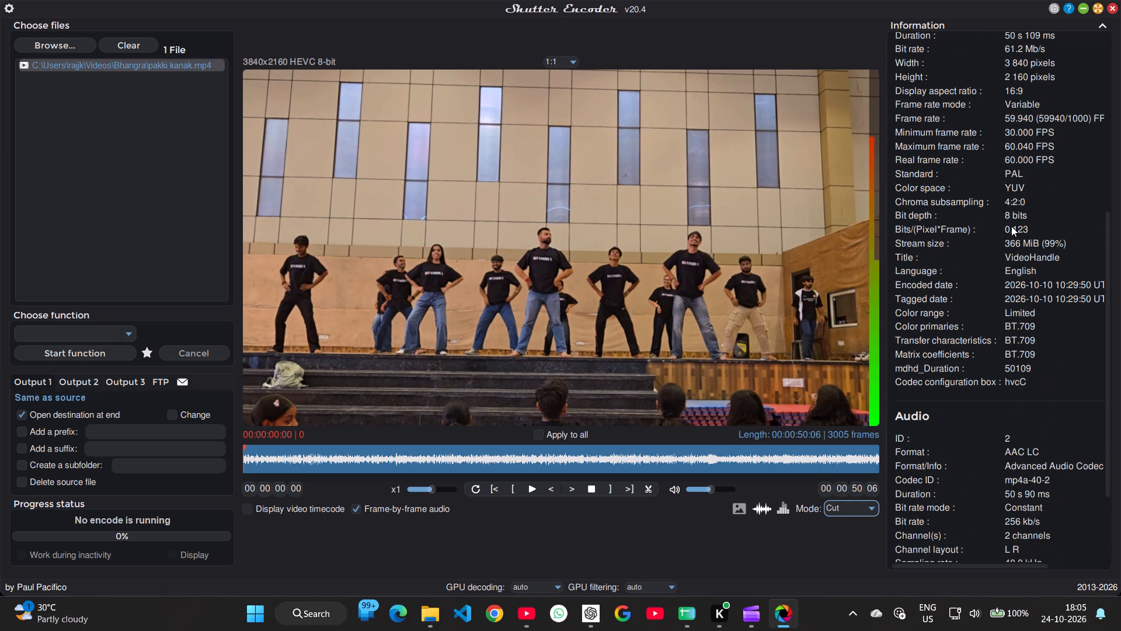
scroll(1008, 234, "up", 5)
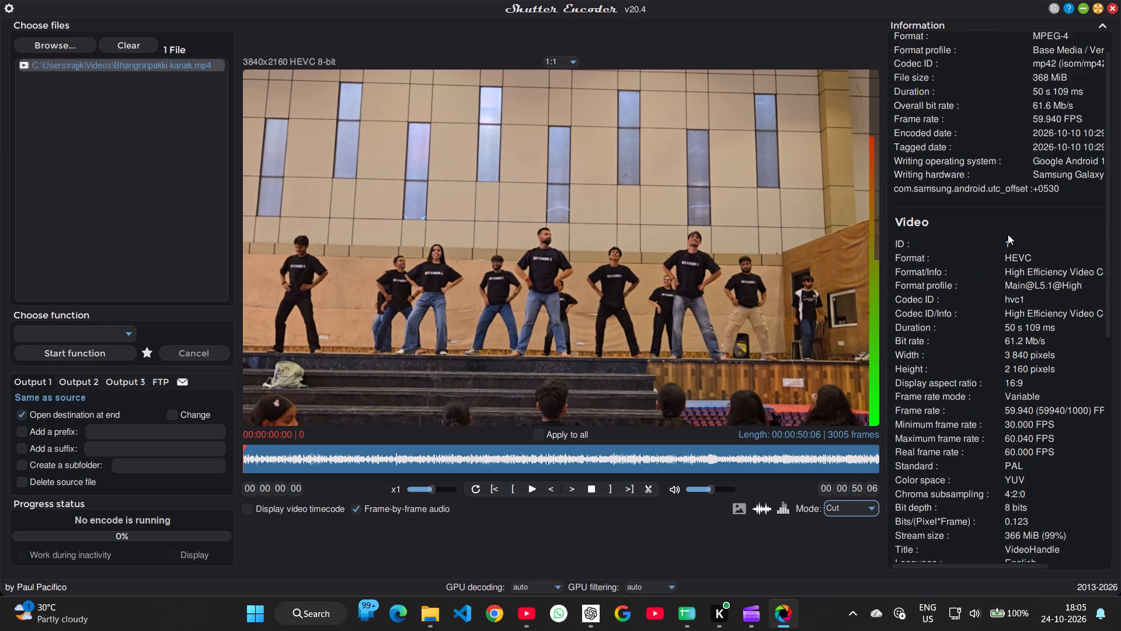
scroll(1008, 234, "up", 5)
scroll(980, 330, "down", 1)
left_click(1029, 374)
left_click(1026, 391)
left_click(1023, 421)
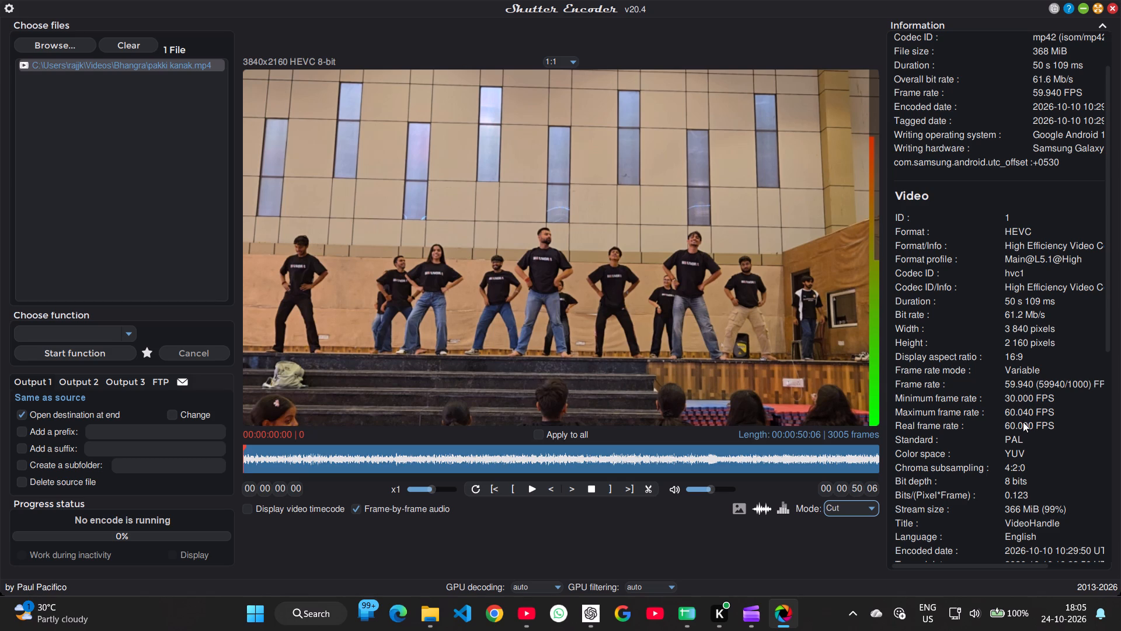
left_click(1018, 450)
left_click(1016, 471)
left_click(1016, 488)
left_click_drag(1016, 500, 1016, 508)
left_click(1016, 521)
scroll(1019, 512, "down", 1)
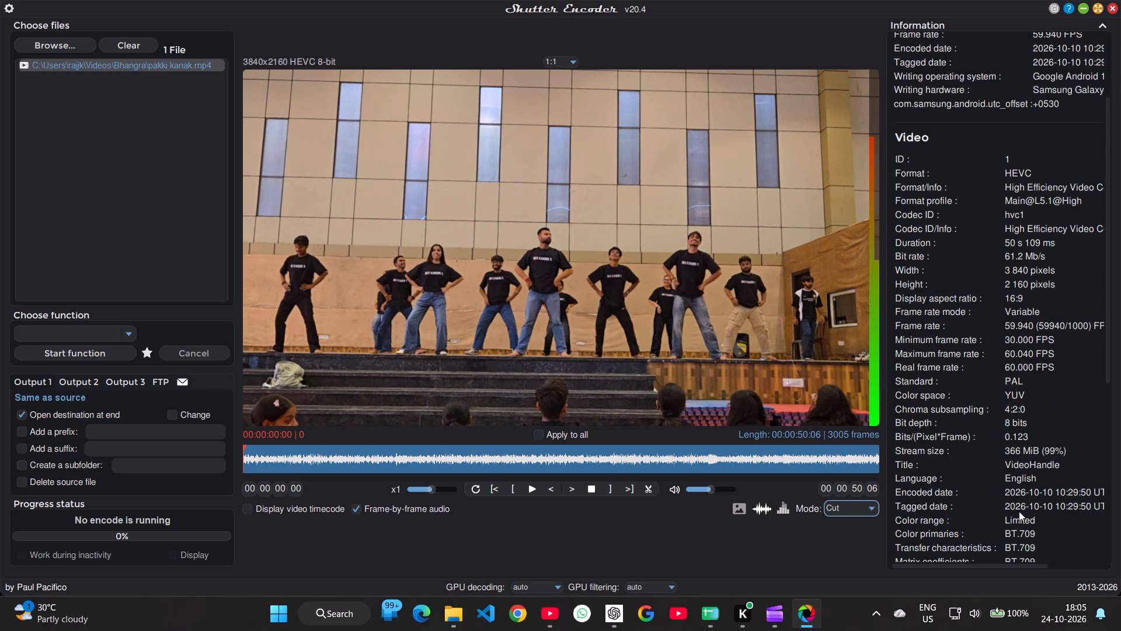
scroll(1019, 511, "down", 2)
Switch to ChatGPT and reread the "Find rotation" step about the Image / Scale section.
key("alt+Tab")
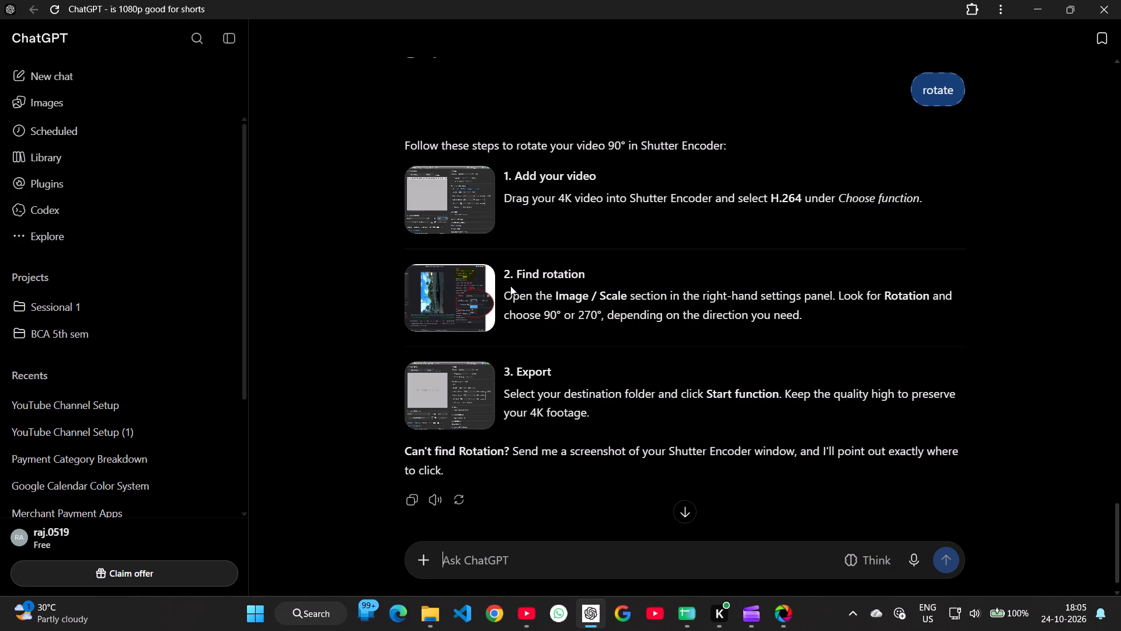
left_click_drag(507, 299, 707, 287)
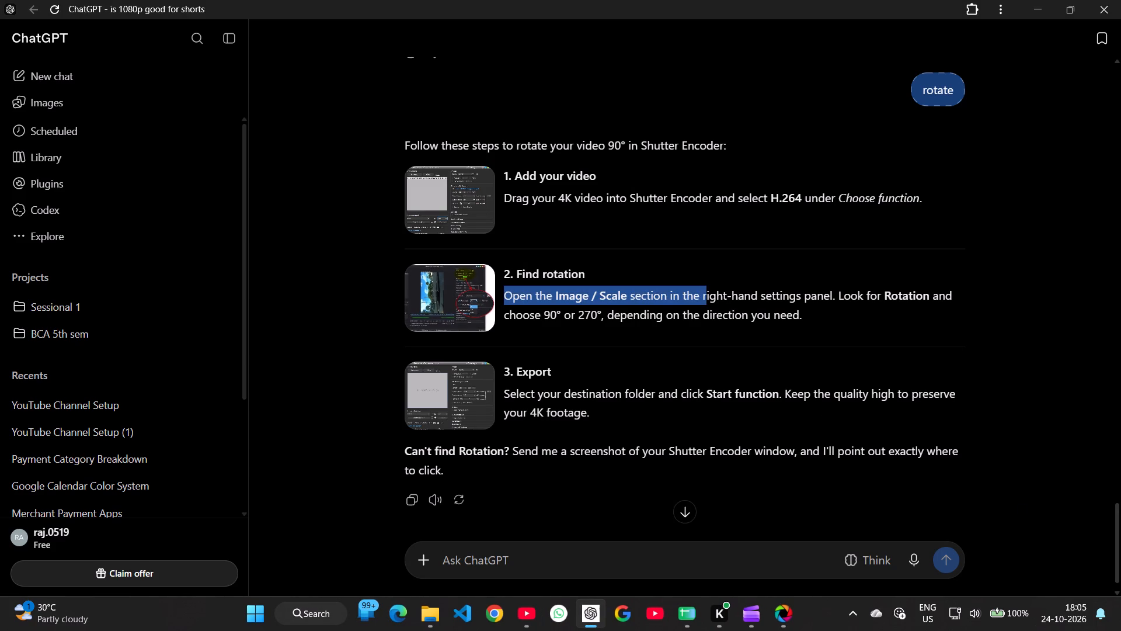
left_click_drag(707, 287, 686, 300)
scroll(420, 305, "up", 4, "ctrl")
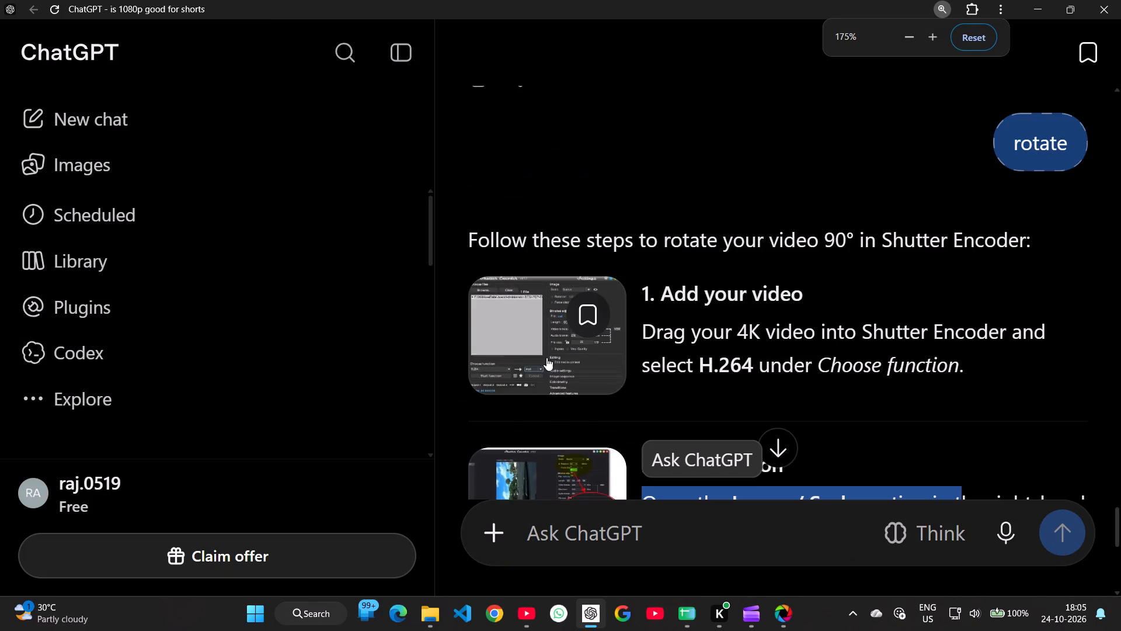
scroll(547, 359, "down", 1)
scroll(688, 394, "down", 4, "ctrl")
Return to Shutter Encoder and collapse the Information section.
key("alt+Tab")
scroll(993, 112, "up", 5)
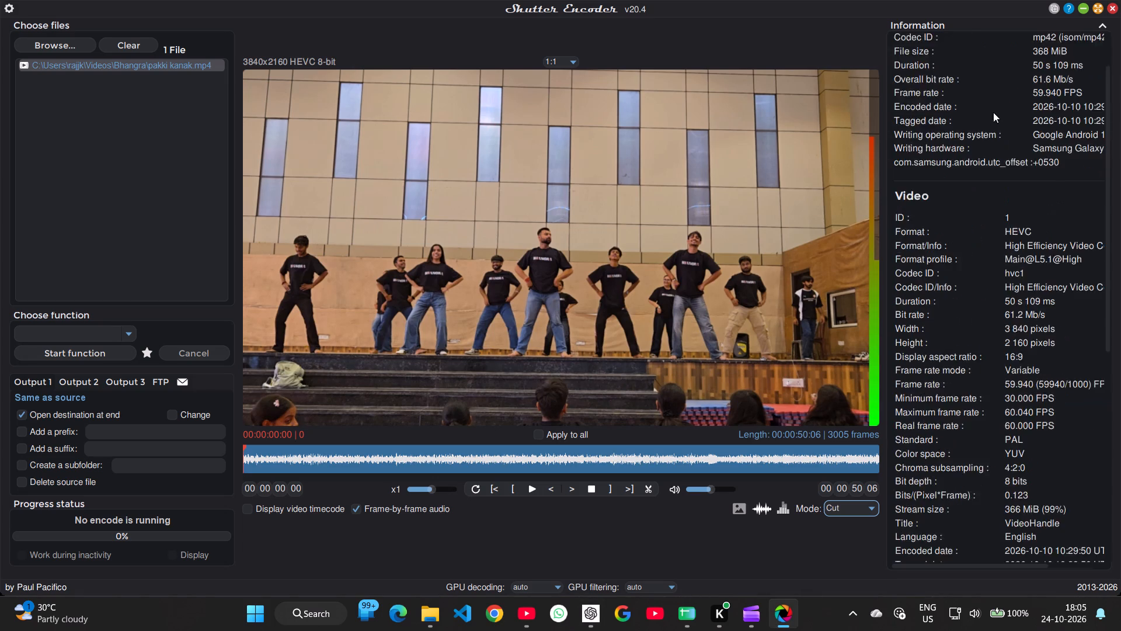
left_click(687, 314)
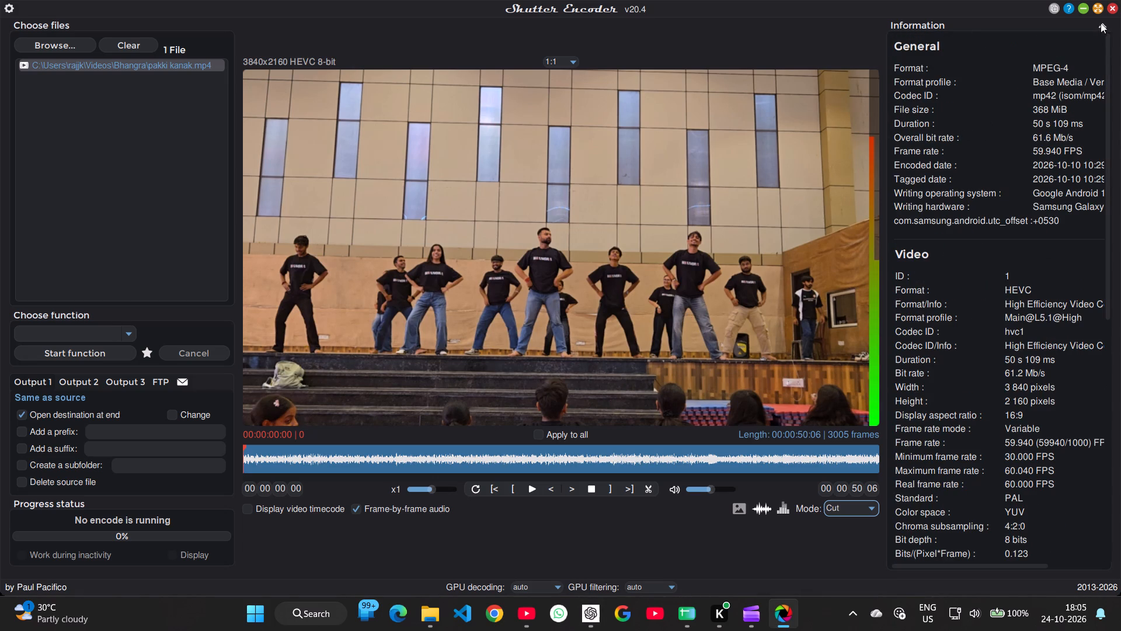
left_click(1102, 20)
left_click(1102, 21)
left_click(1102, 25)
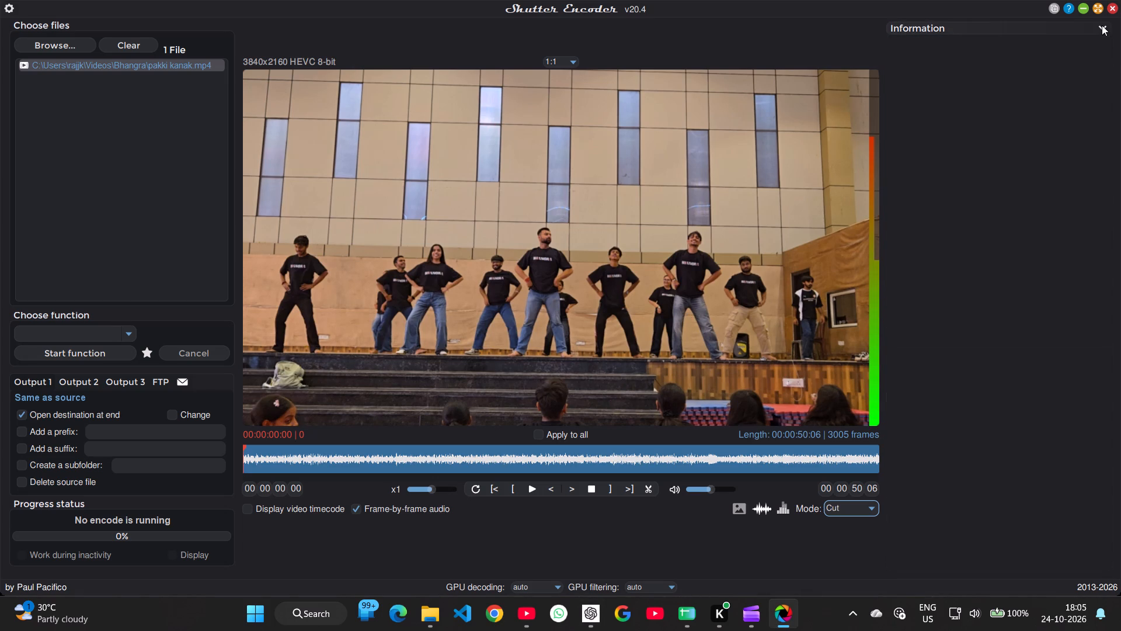
Preview pakki kanak.mp4 from about 00:00:11:25, pausing and resuming playback, and stop at about 00:00:17:12.
left_click(721, 419)
left_click(457, 363)
left_click(401, 426)
left_click(388, 446)
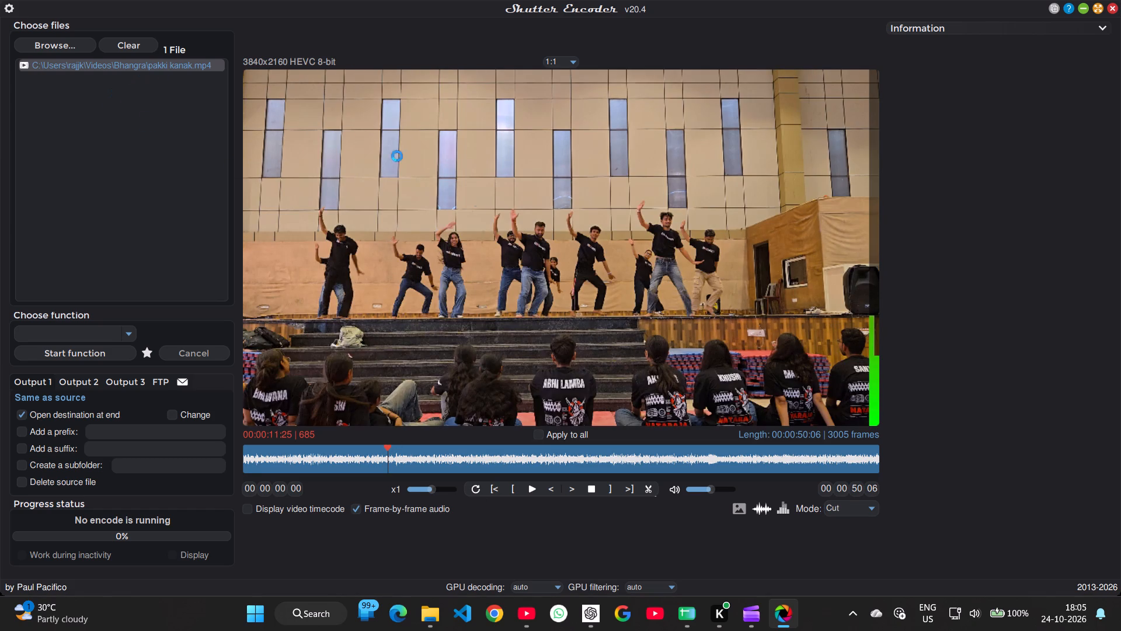
key("space")
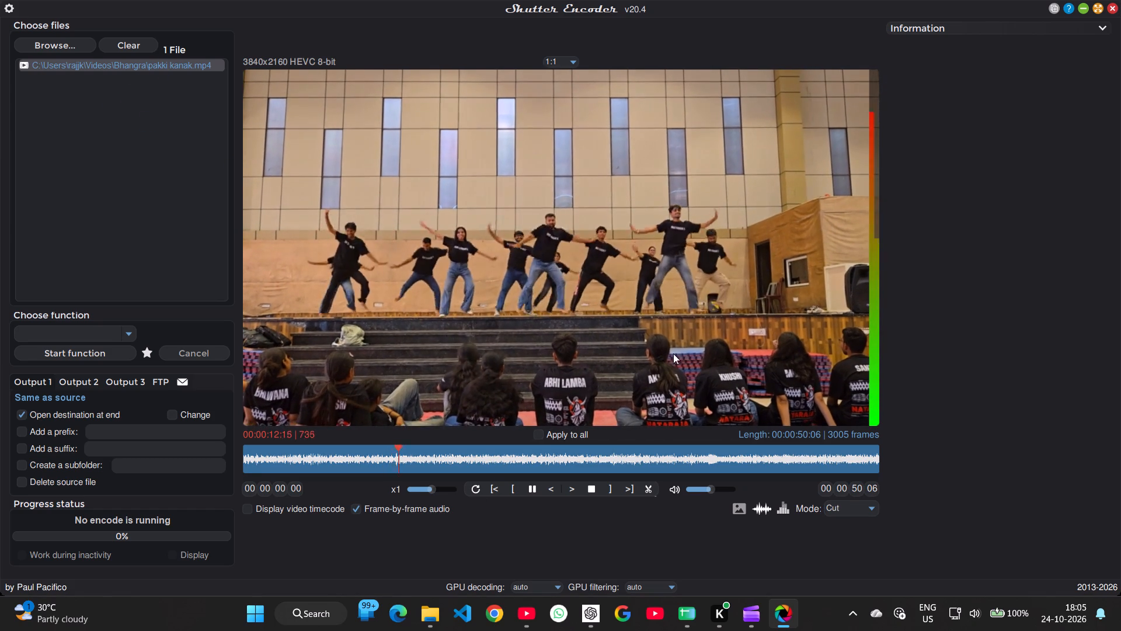
key("space")
key("space")
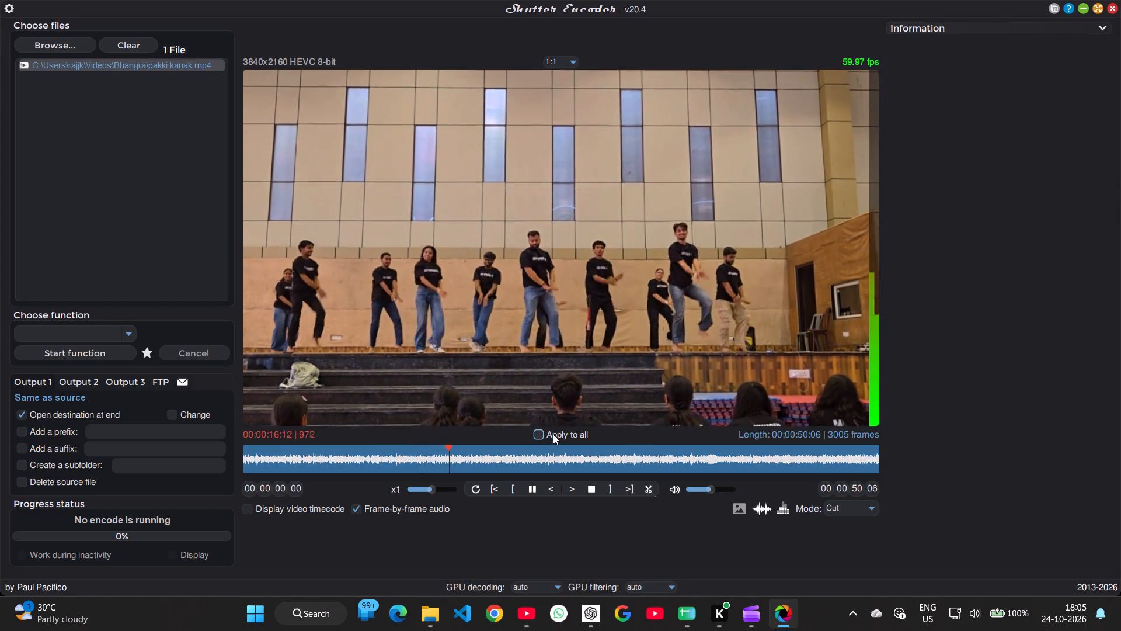
key("space")
Expand the Information section and examine the General, Video and Audio details of pakki kanak.mp4, including the display aspect ratio.
left_click(1103, 27)
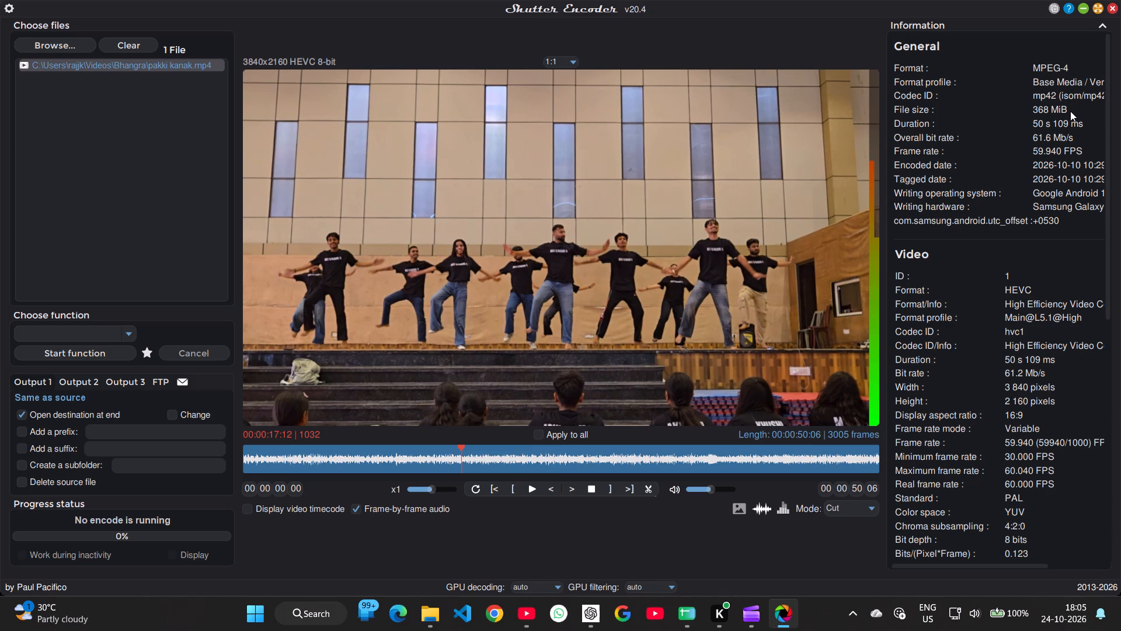
left_click(1045, 70)
left_click(1045, 86)
left_click(1048, 103)
left_click(1047, 124)
left_click(1047, 144)
left_click(1053, 151)
left_click(1053, 160)
scroll(1051, 190, "down", 1)
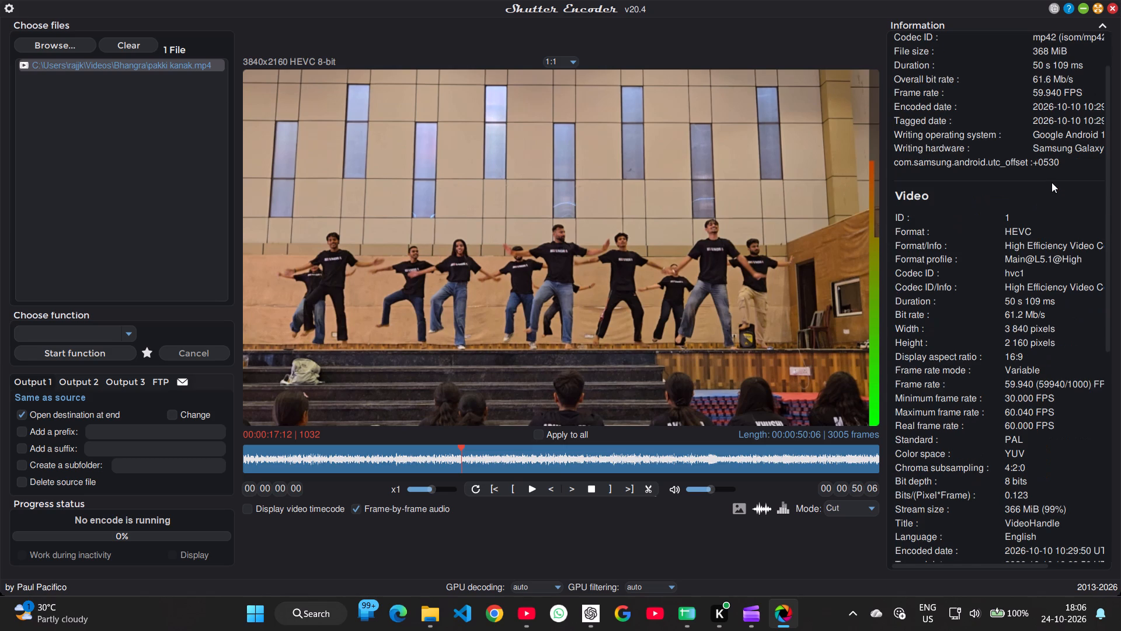
scroll(1052, 182, "down", 1)
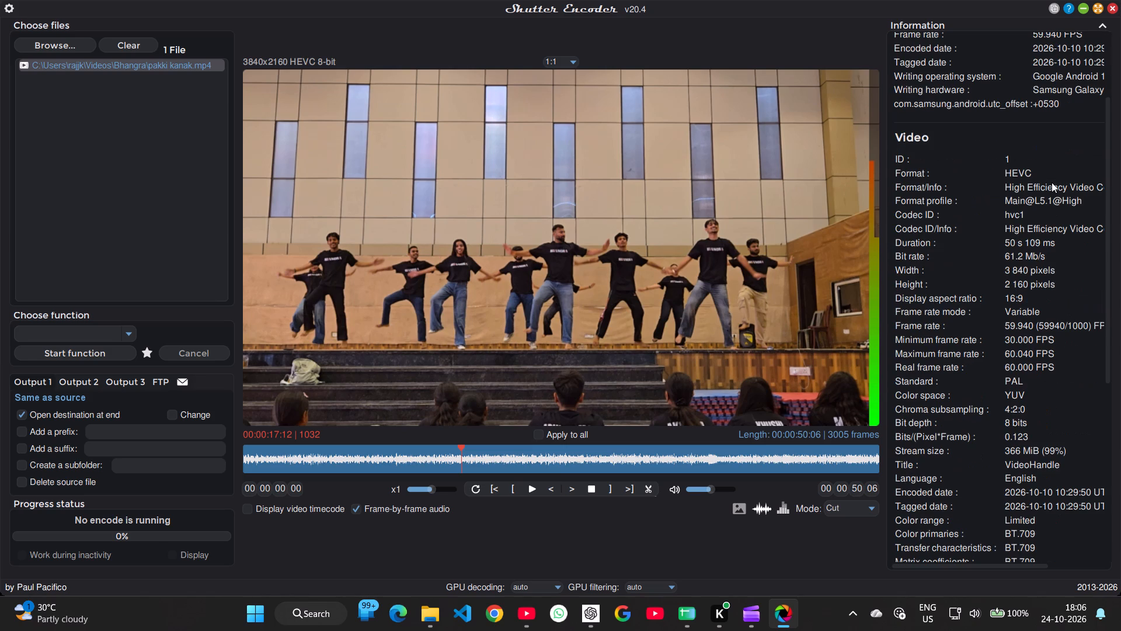
scroll(1052, 182, "down", 1)
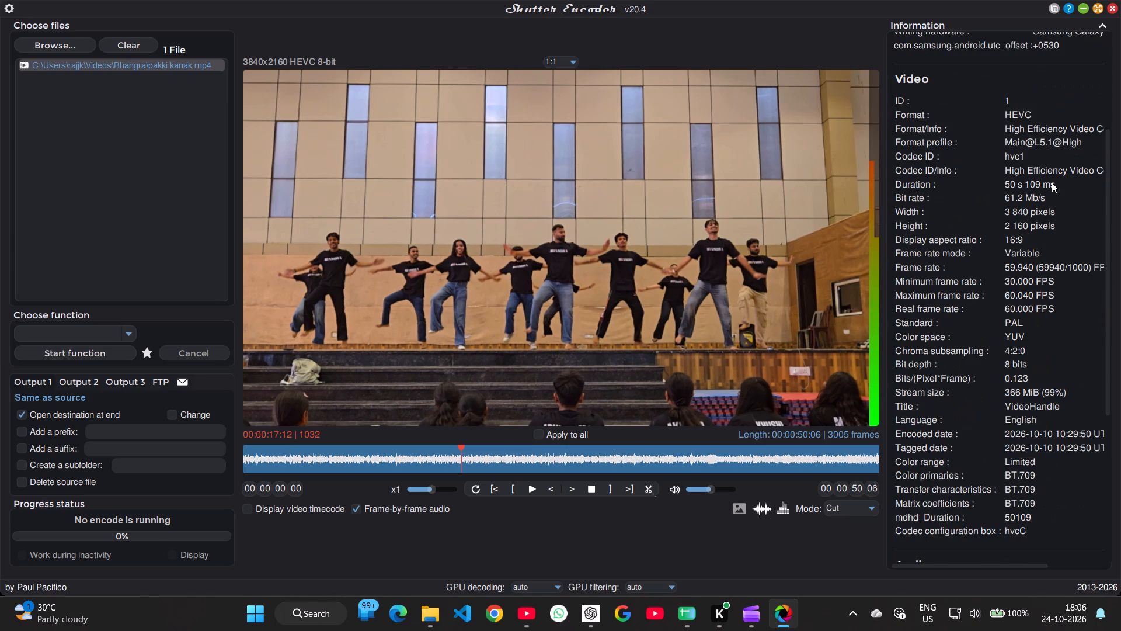
scroll(1052, 182, "down", 1)
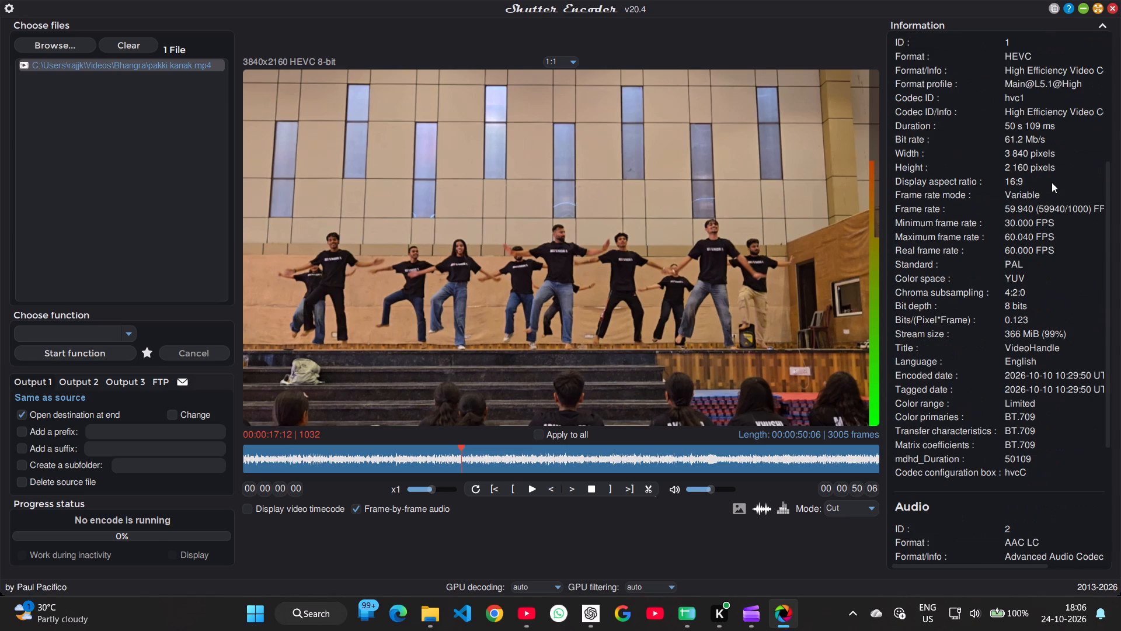
scroll(1052, 182, "down", 3)
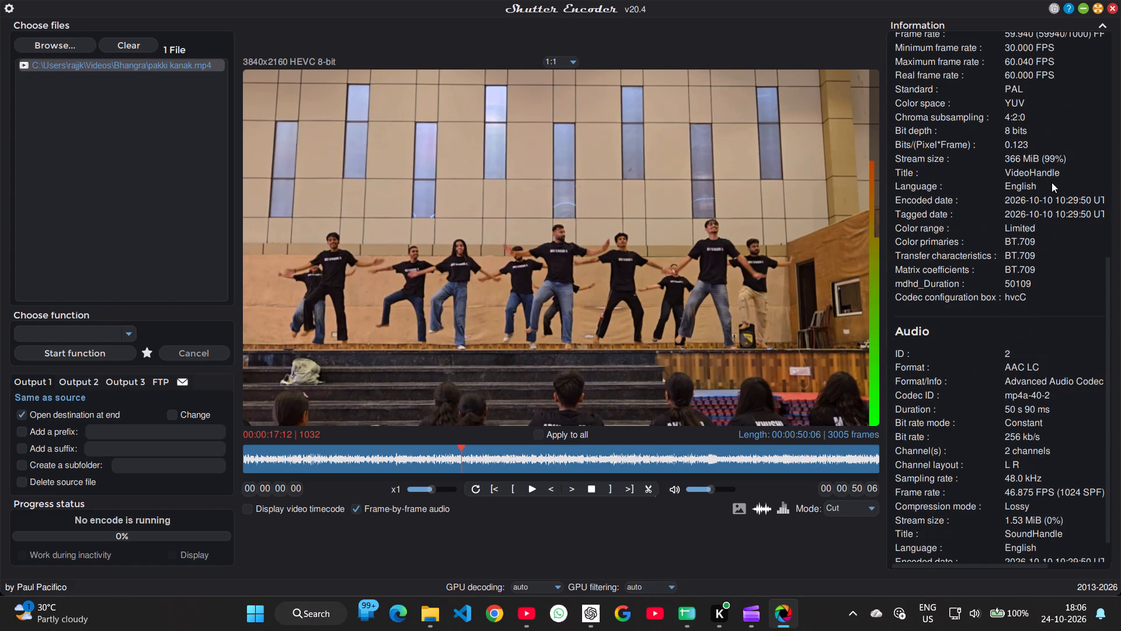
scroll(1052, 182, "down", 4)
scroll(1051, 183, "up", 2)
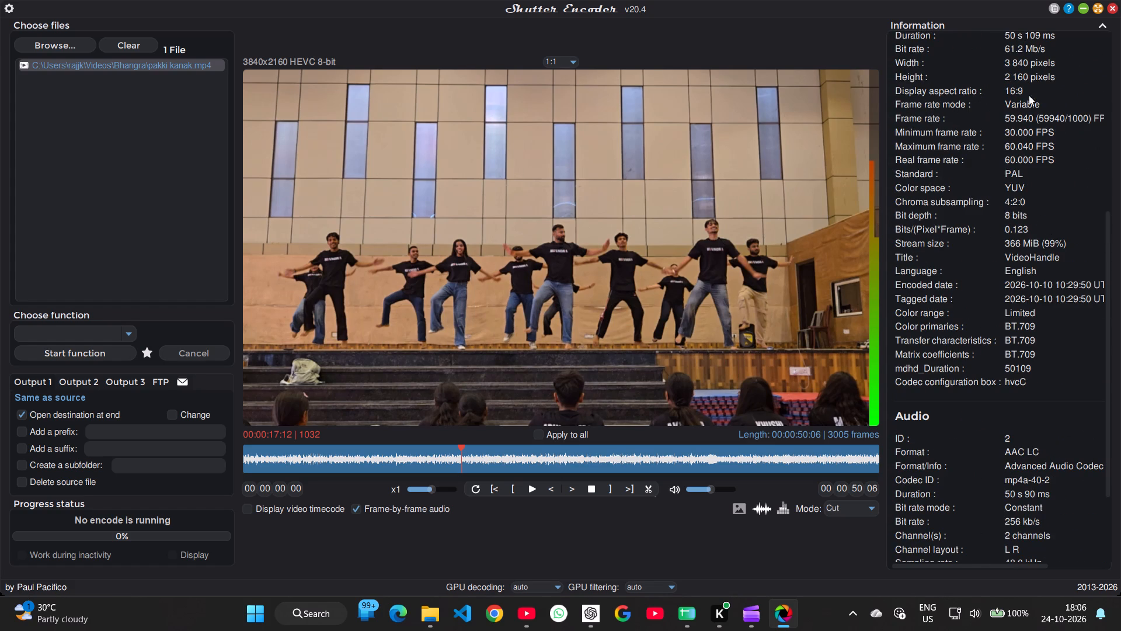
triple_click(1014, 89)
triple_click(1011, 95)
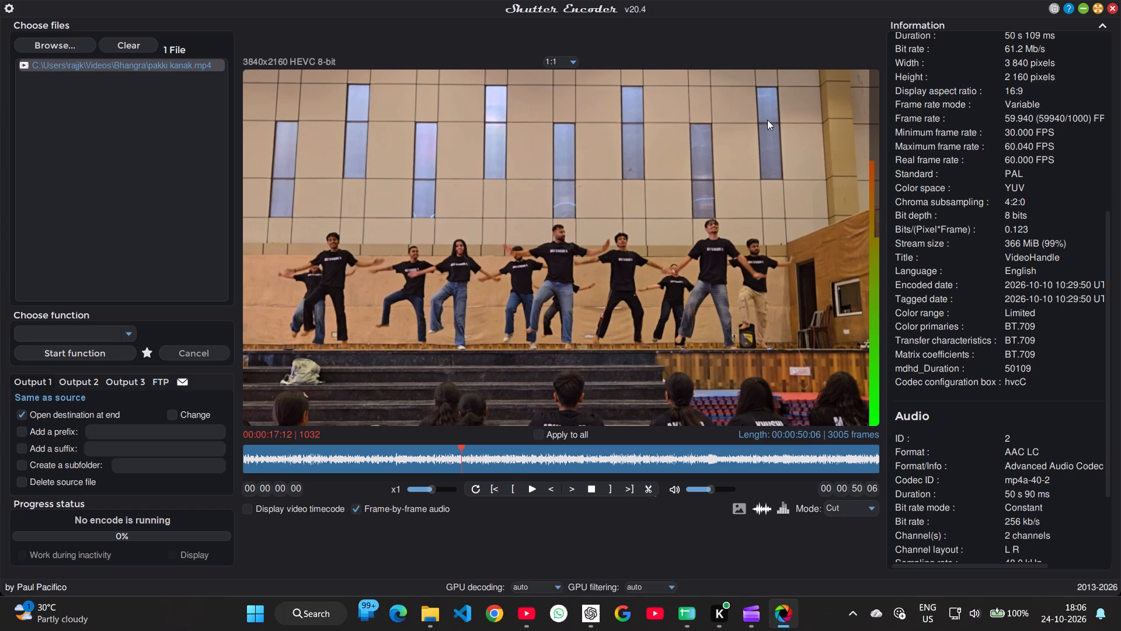
left_click(90, 389)
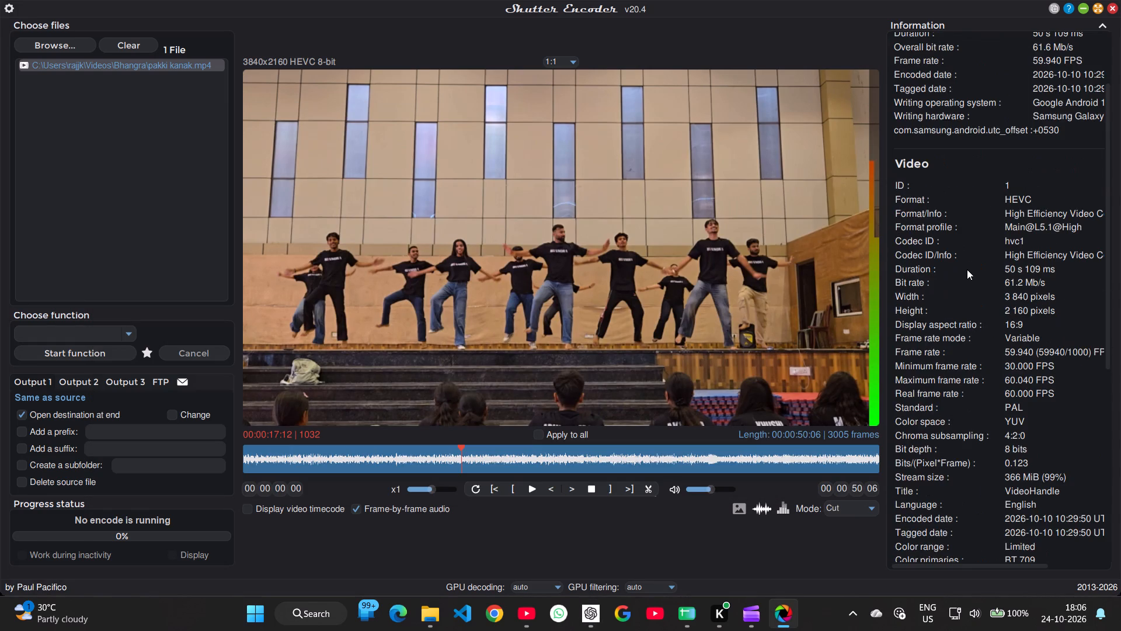
scroll(967, 269, "up", 5)
key("alt+Tab")
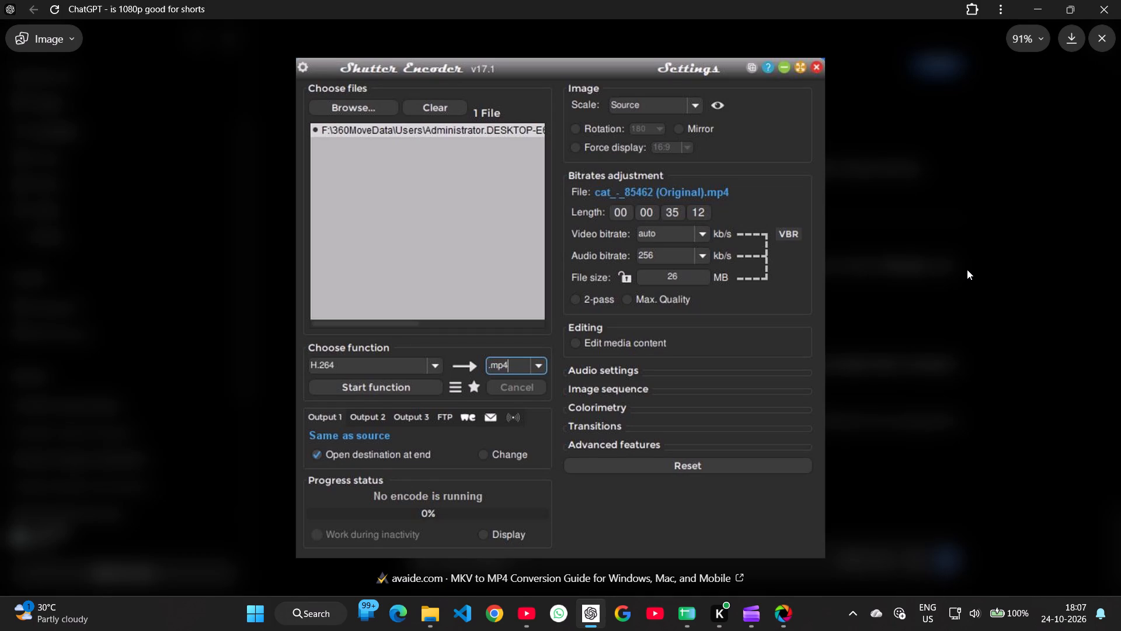
key("alt+Tab")
scroll(967, 269, "down", 1)
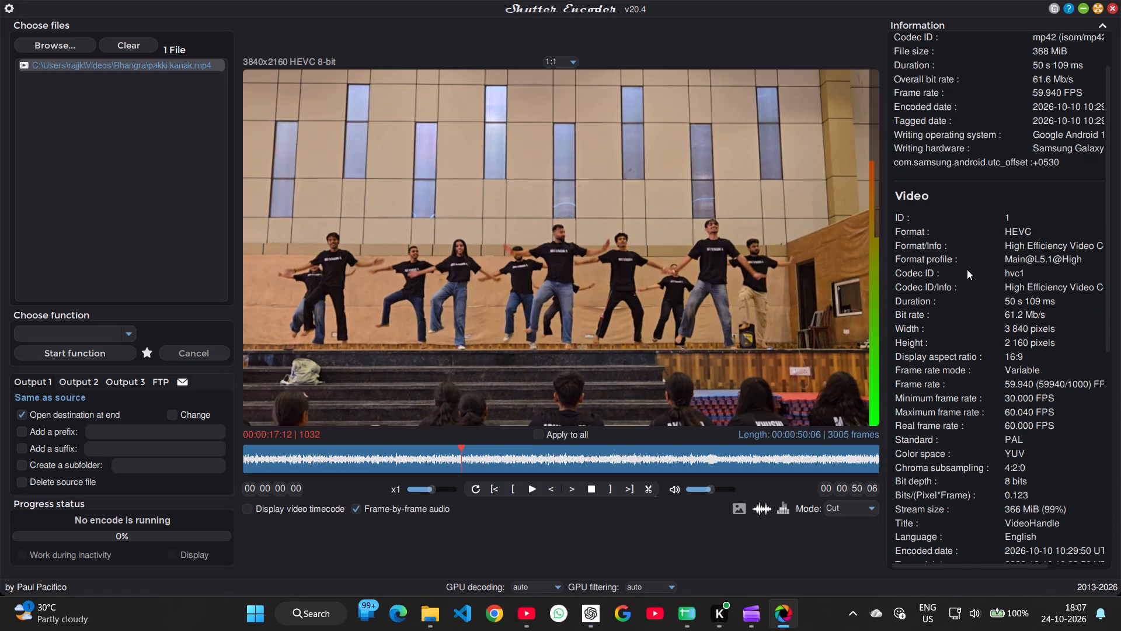
double_click(1002, 309)
triple_click(1026, 310)
scroll(995, 393, "down", 4)
left_click(507, 279)
right_click(507, 279)
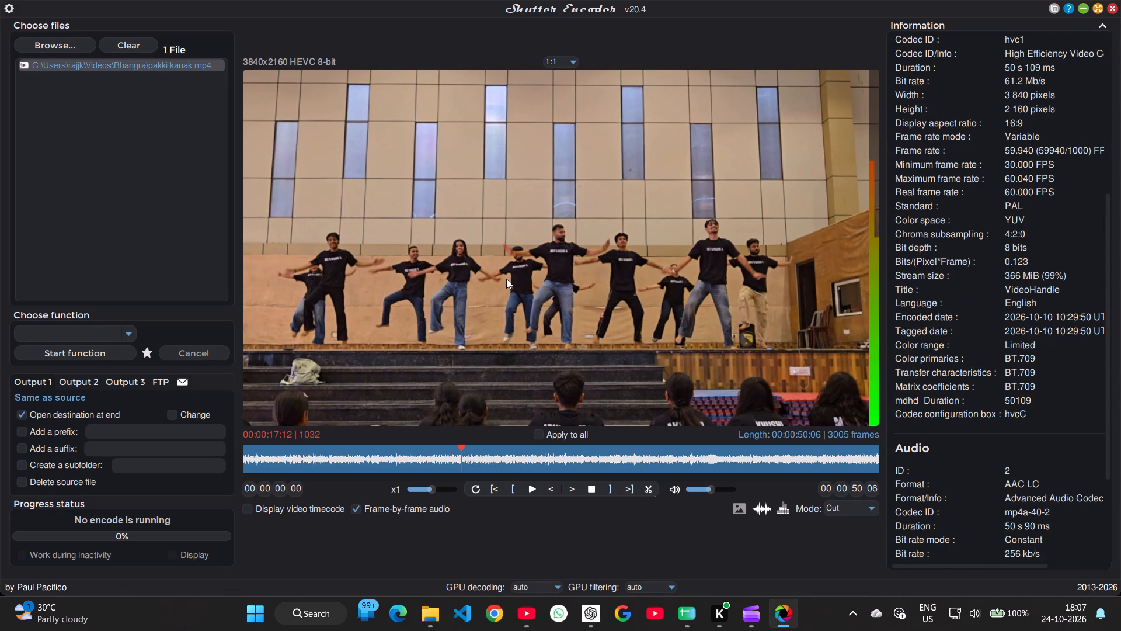
Collapse the Information section and restart Shutter Encoder in a maximized window, dismissing the donation window on exit.
left_click(1096, 25)
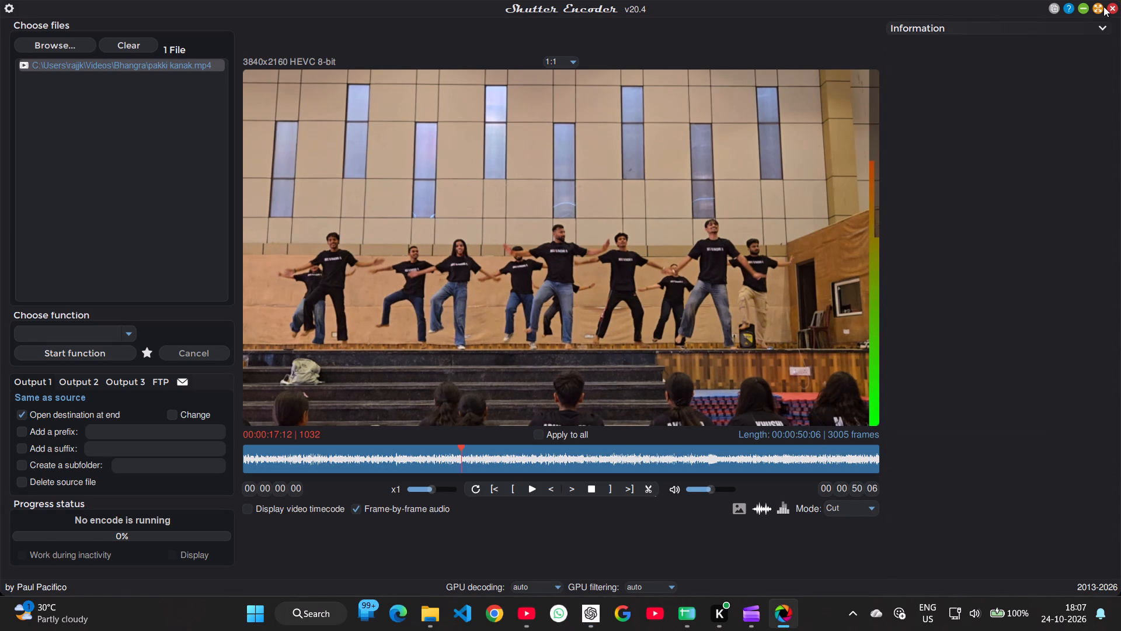
left_click(1113, 9)
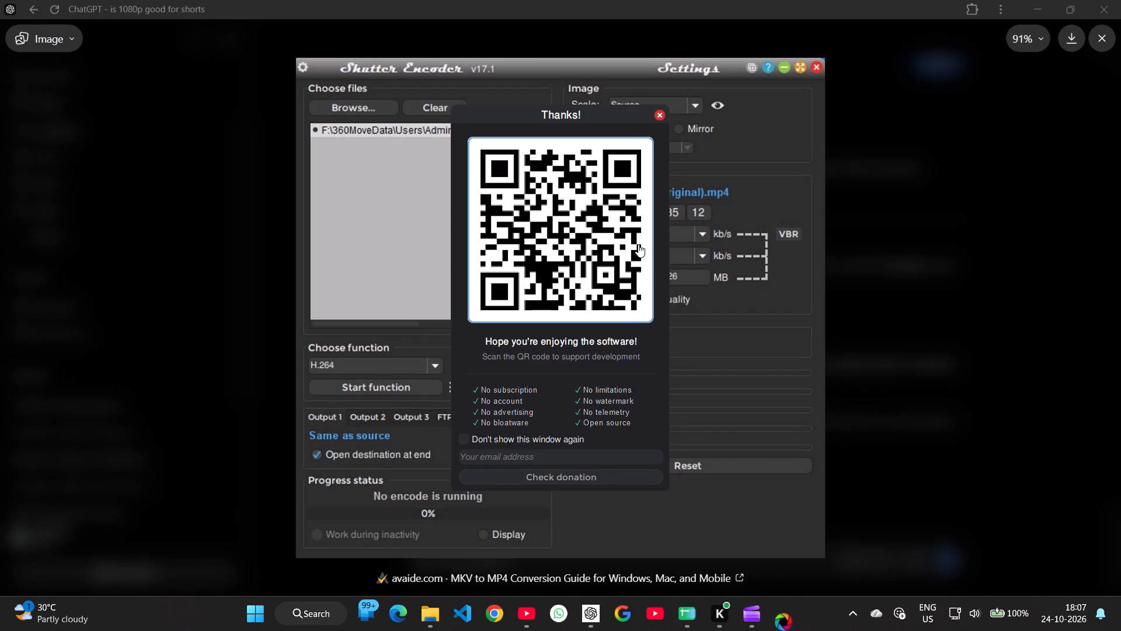
left_click(663, 116)
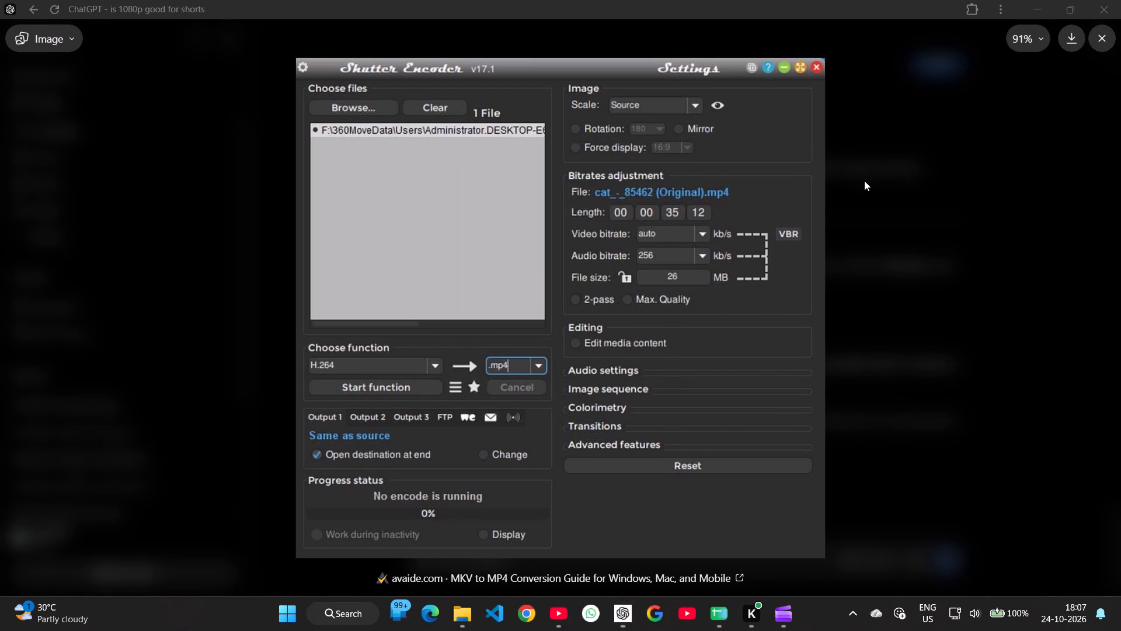
type("shu")
key("Return")
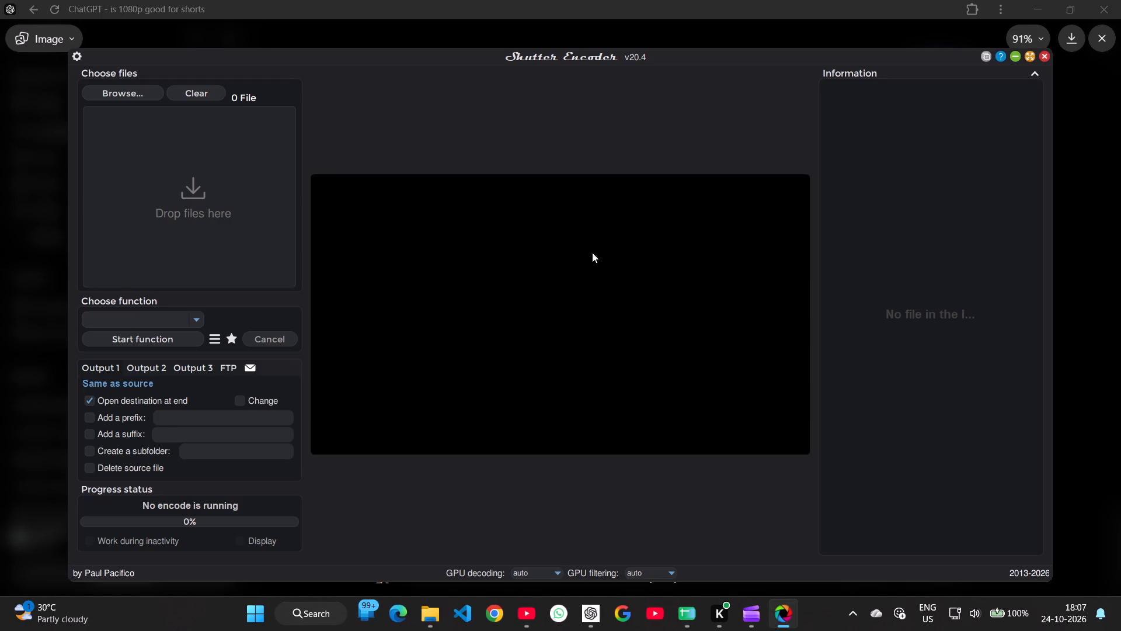
left_click(253, 166)
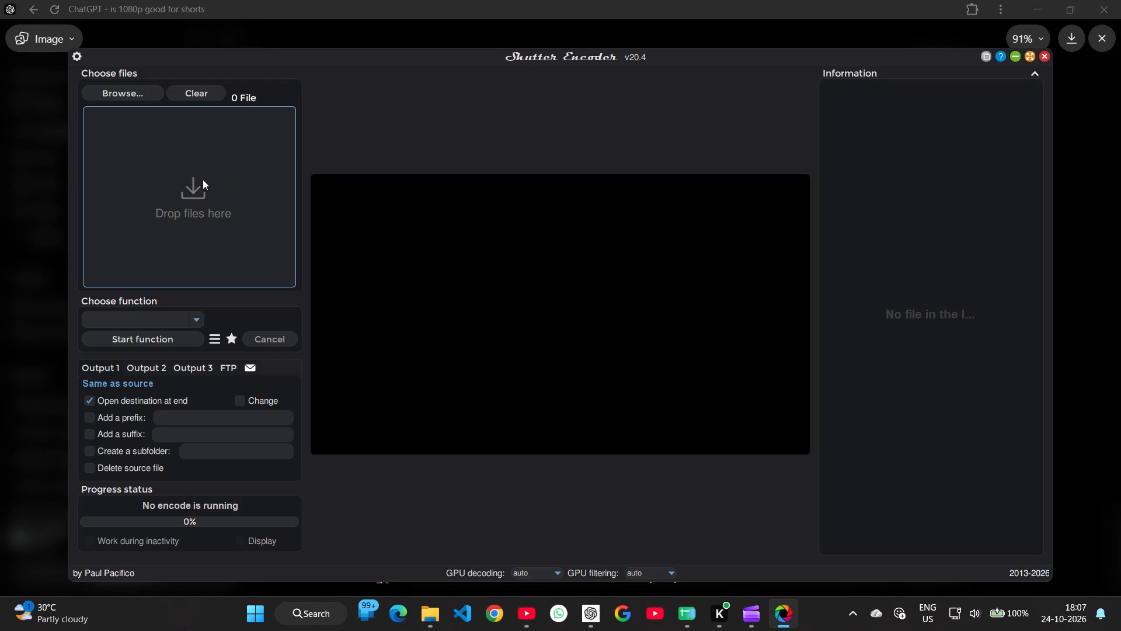
left_click(189, 185)
left_click(1029, 56)
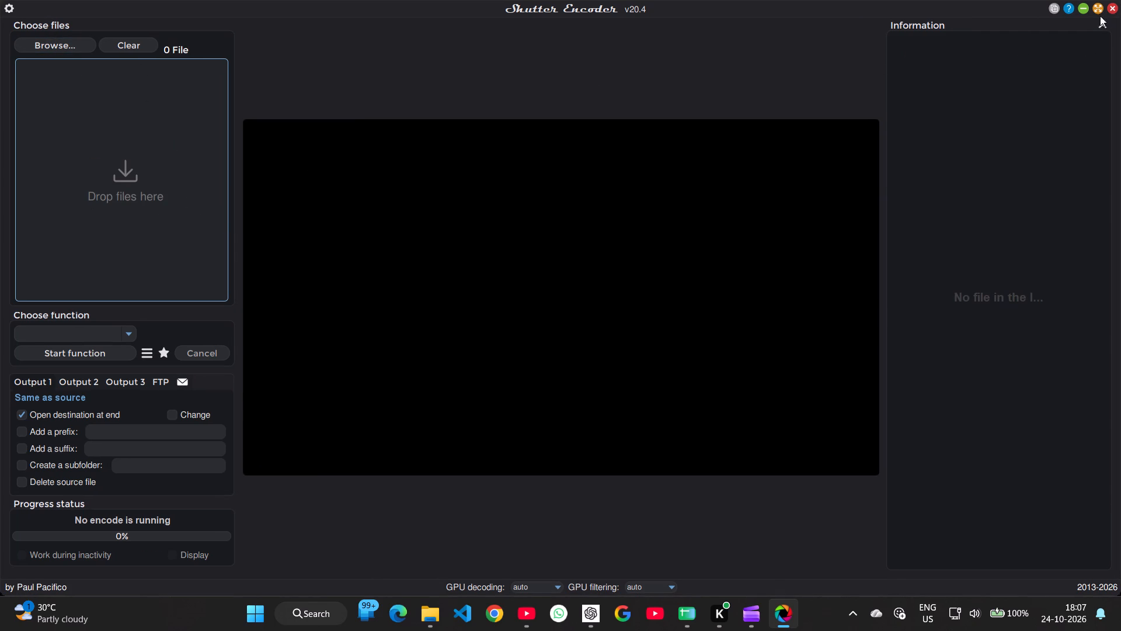
Load pakki kanak.mp4 from the Bhangra folder in Videos into the file list.
scroll(243, 431, "down", 2)
left_click(106, 247)
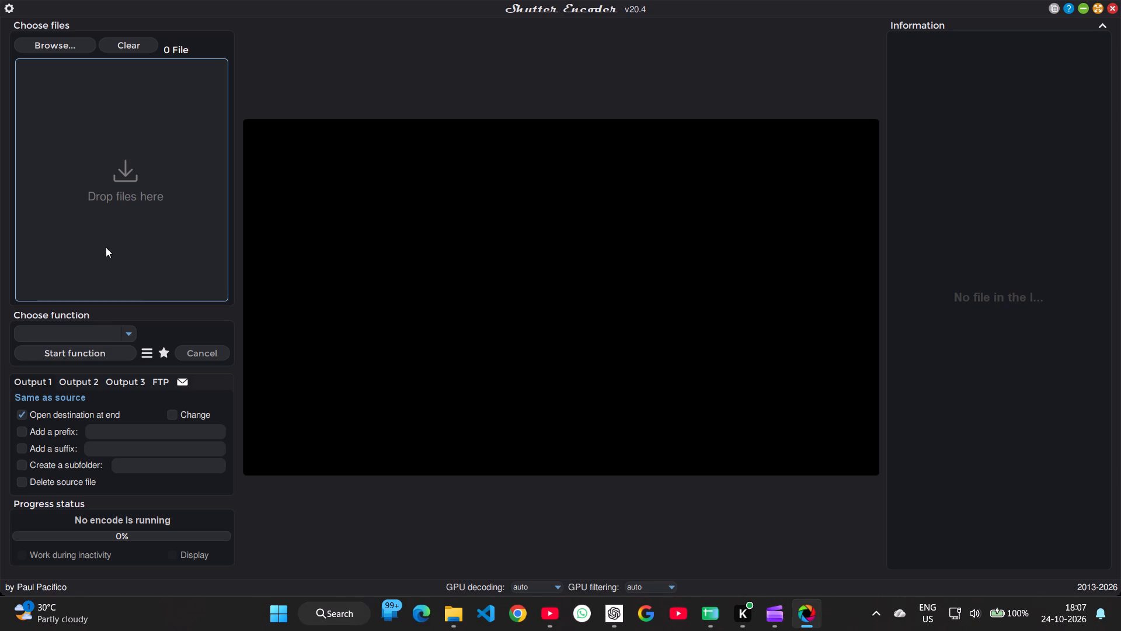
left_click(107, 171)
left_click(48, 40)
left_click(54, 266)
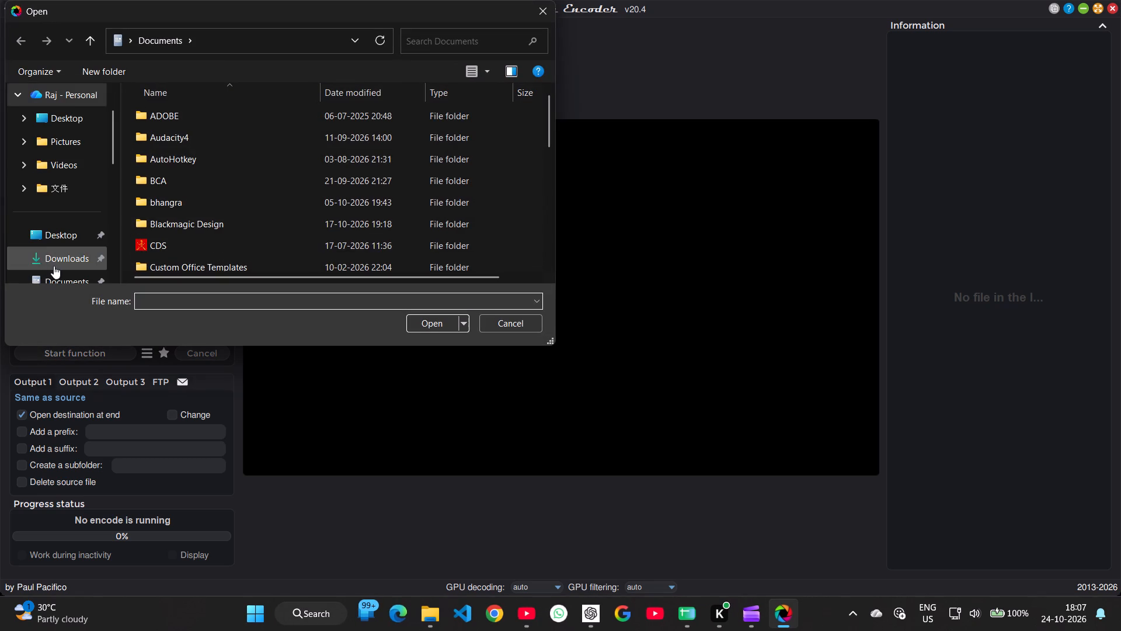
left_click(54, 283)
left_click(57, 277)
left_click(57, 275)
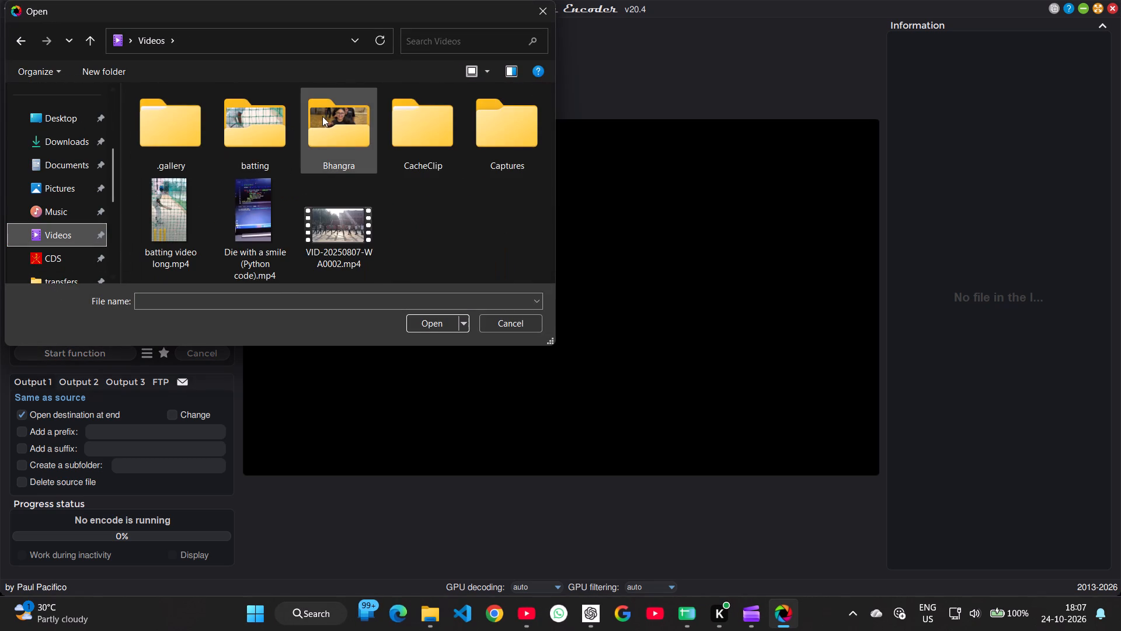
double_click(315, 123)
left_click(359, 139)
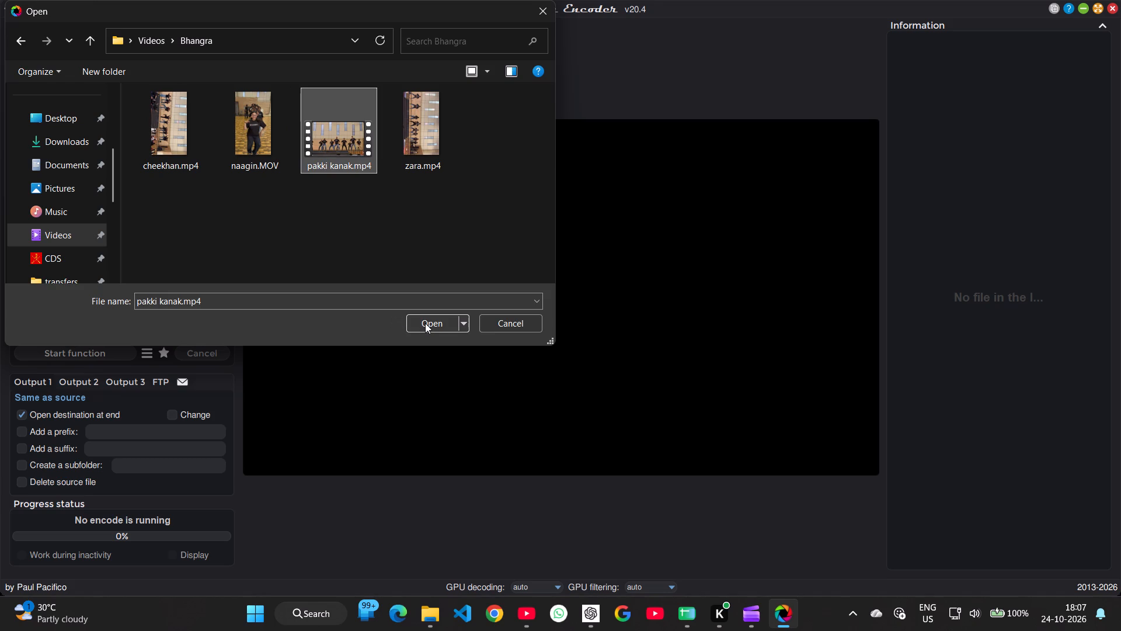
left_click(425, 323)
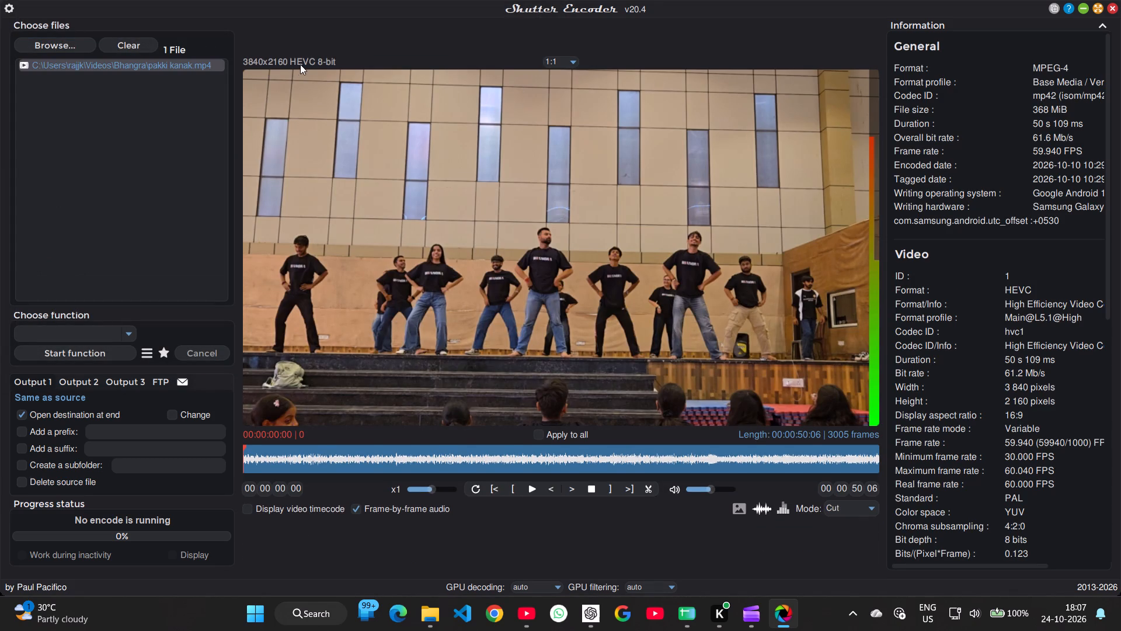
Preview pakki kanak.mp4 at about 00:00:17:00.
triple_click(300, 64)
left_click(300, 64)
left_click(459, 449)
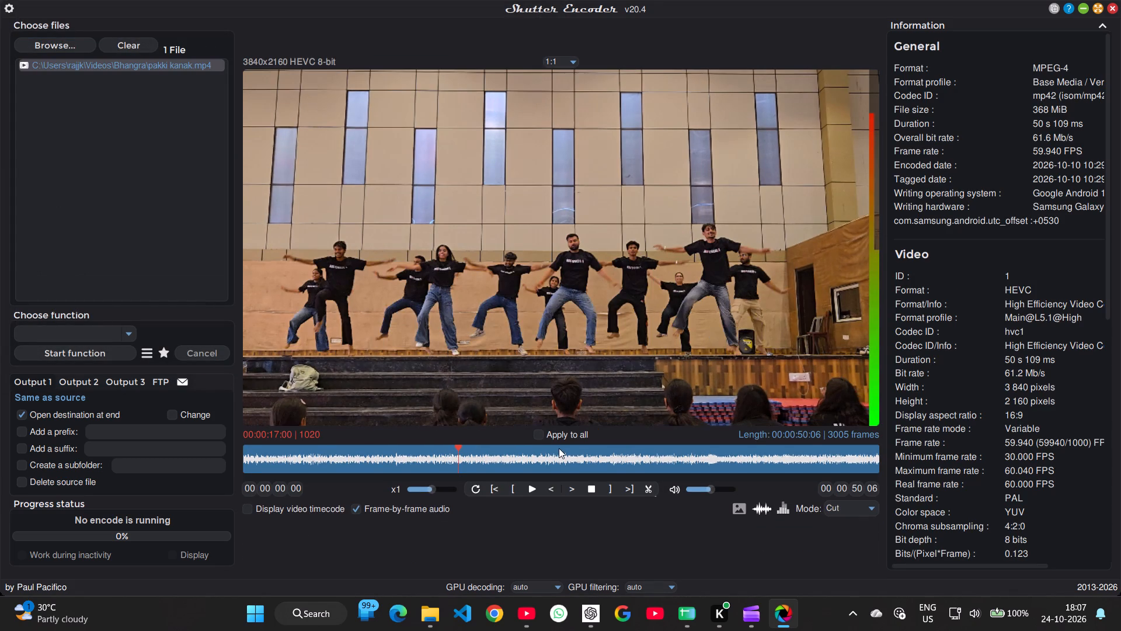
left_click(555, 453)
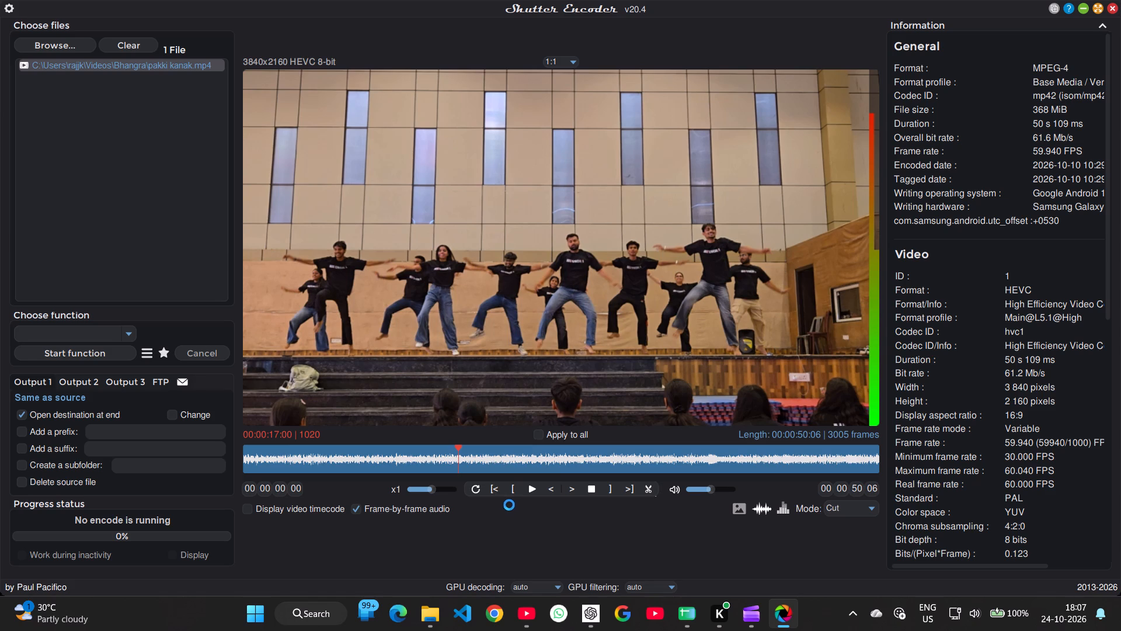
left_click(537, 438)
left_click(537, 438)
scroll(110, 502, "down", 3)
left_click(109, 547)
Choose the H.264 output codec as the function for pakki kanak.mp4, checking the "Add your video" step in ChatGPT.
left_click(109, 338)
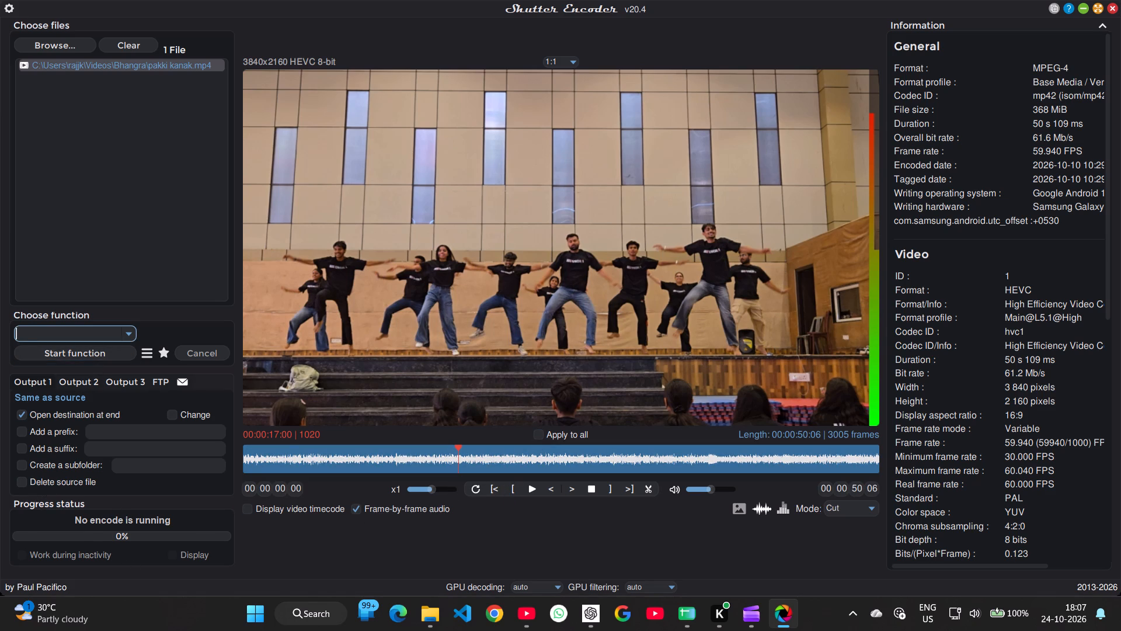
left_click(134, 330)
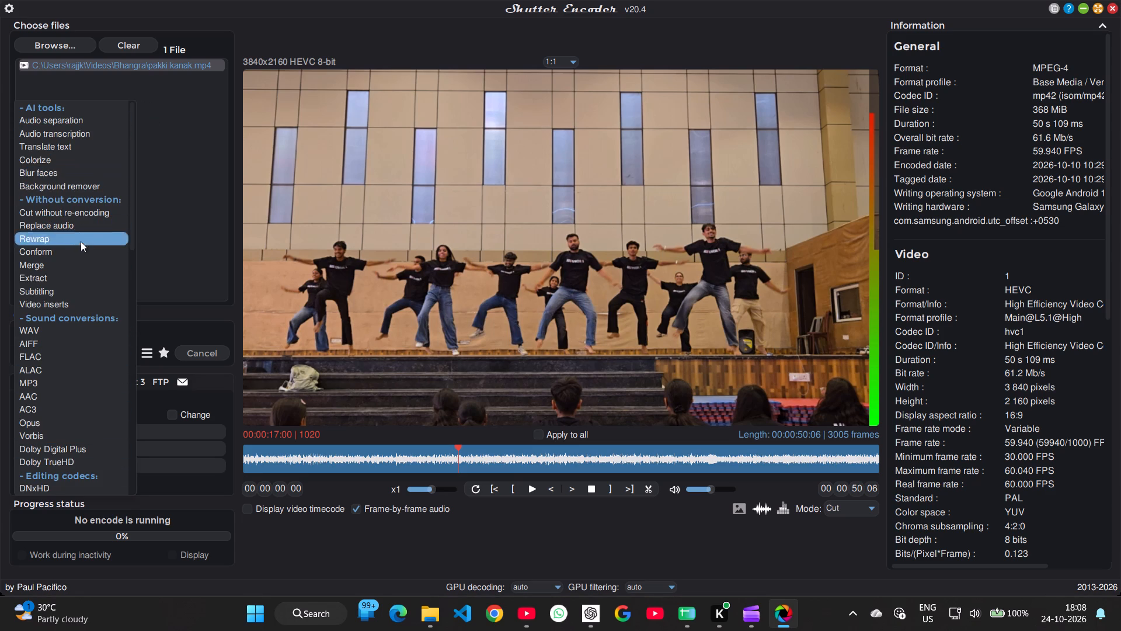
scroll(79, 265, "down", 2)
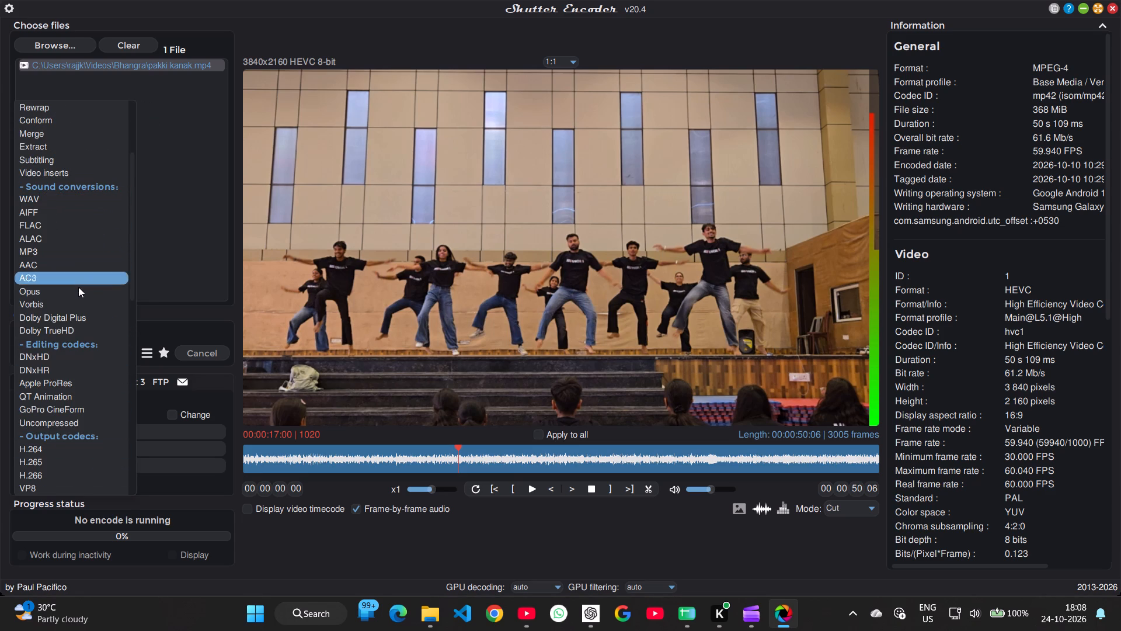
scroll(92, 401, "down", 1)
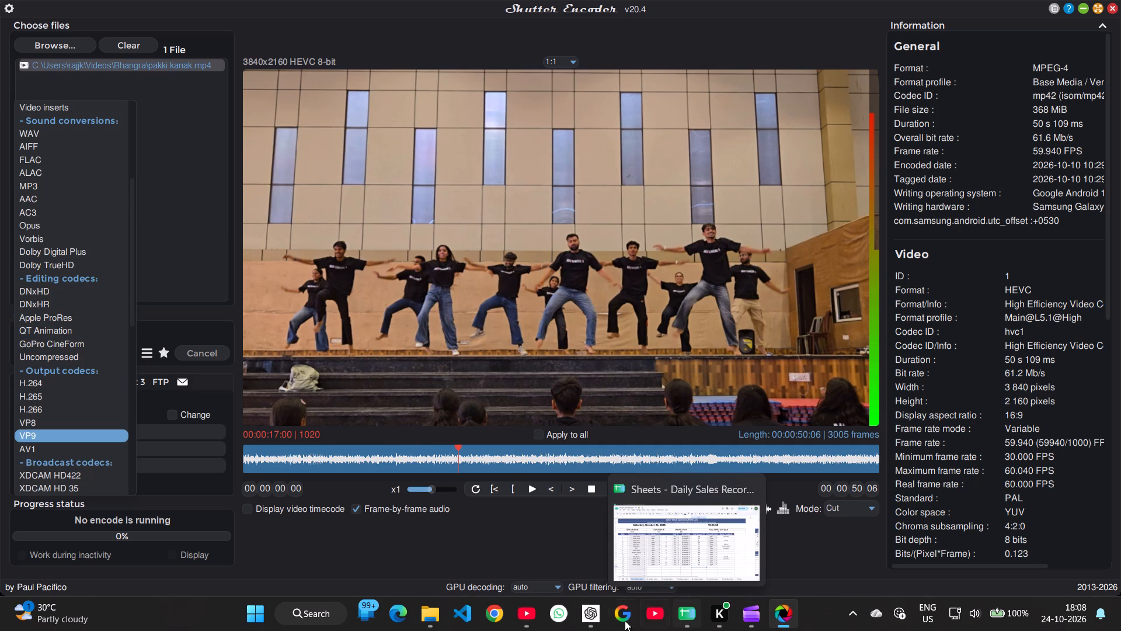
left_click(590, 620)
left_click(894, 352)
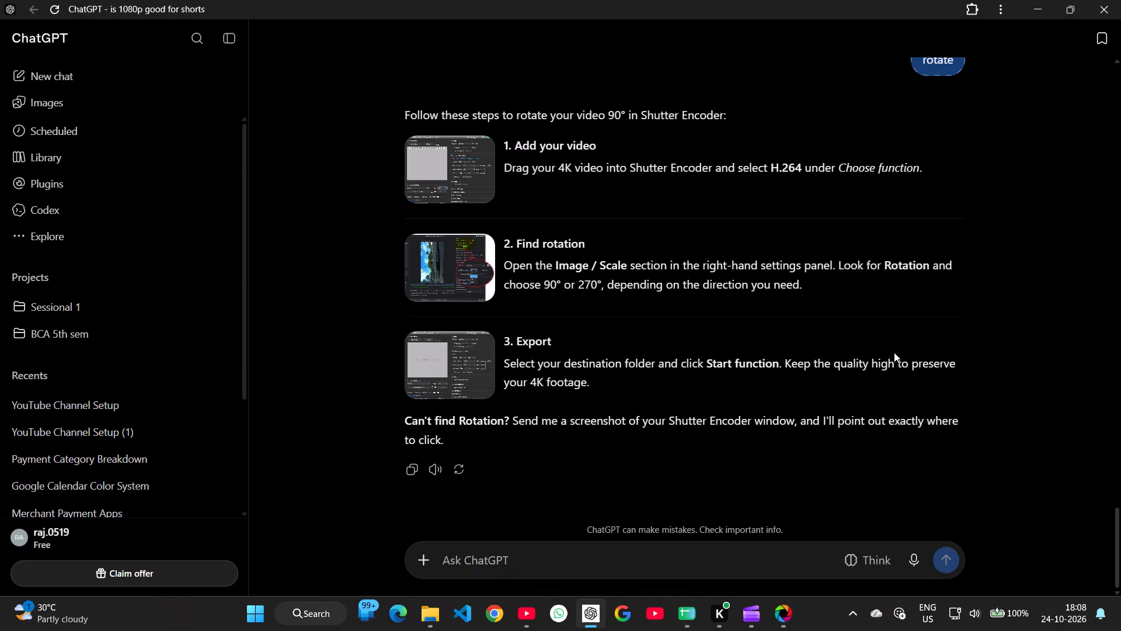
key("alt+Tab")
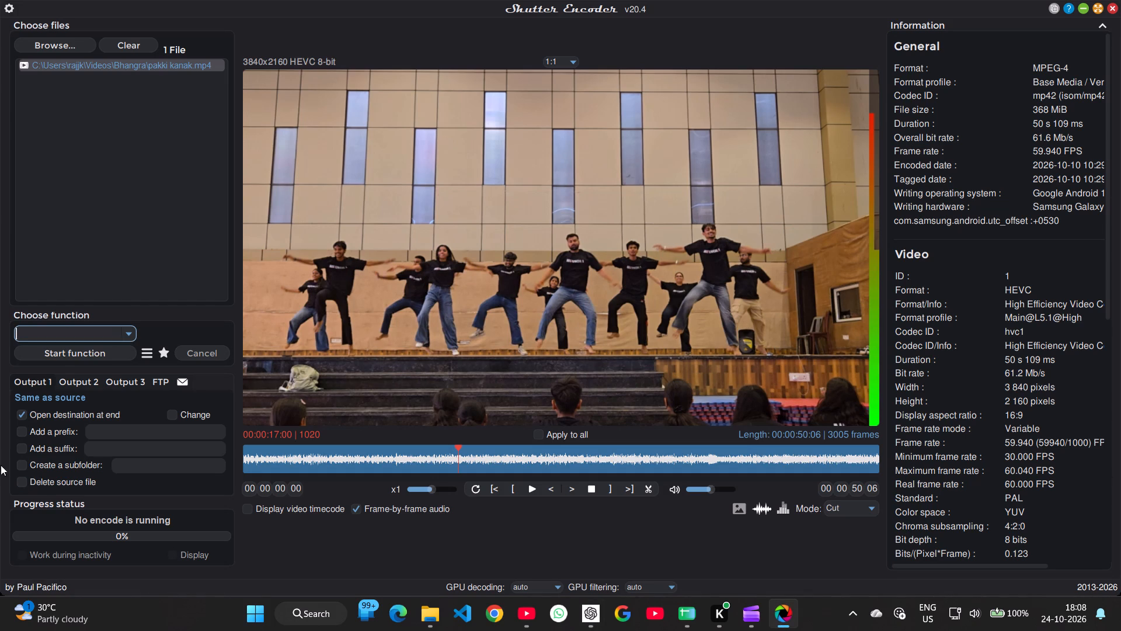
left_click(127, 335)
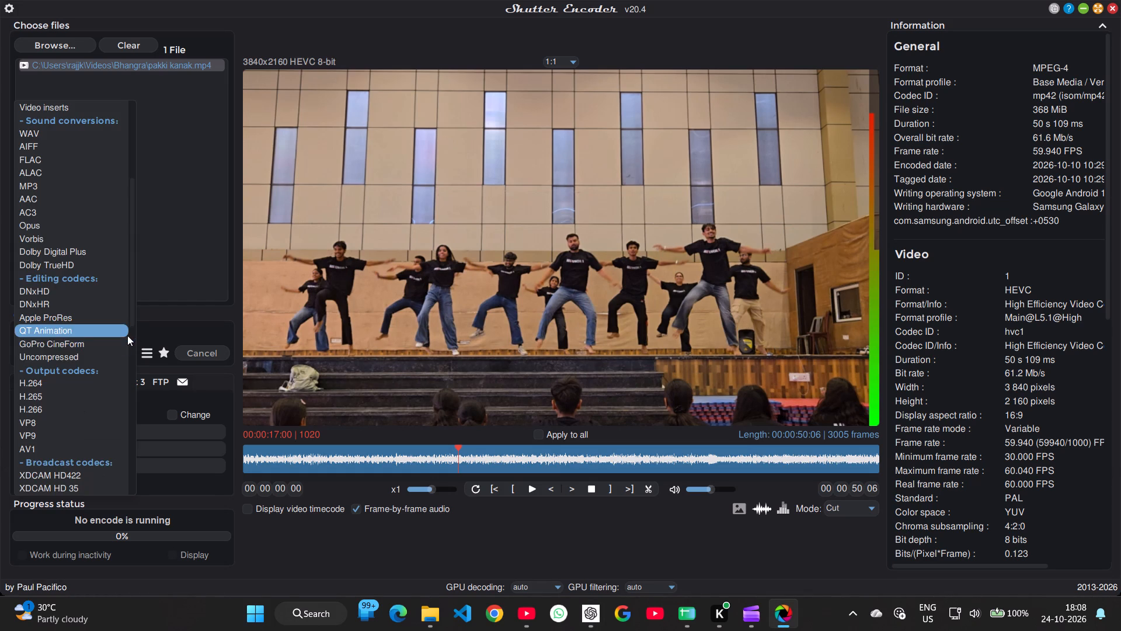
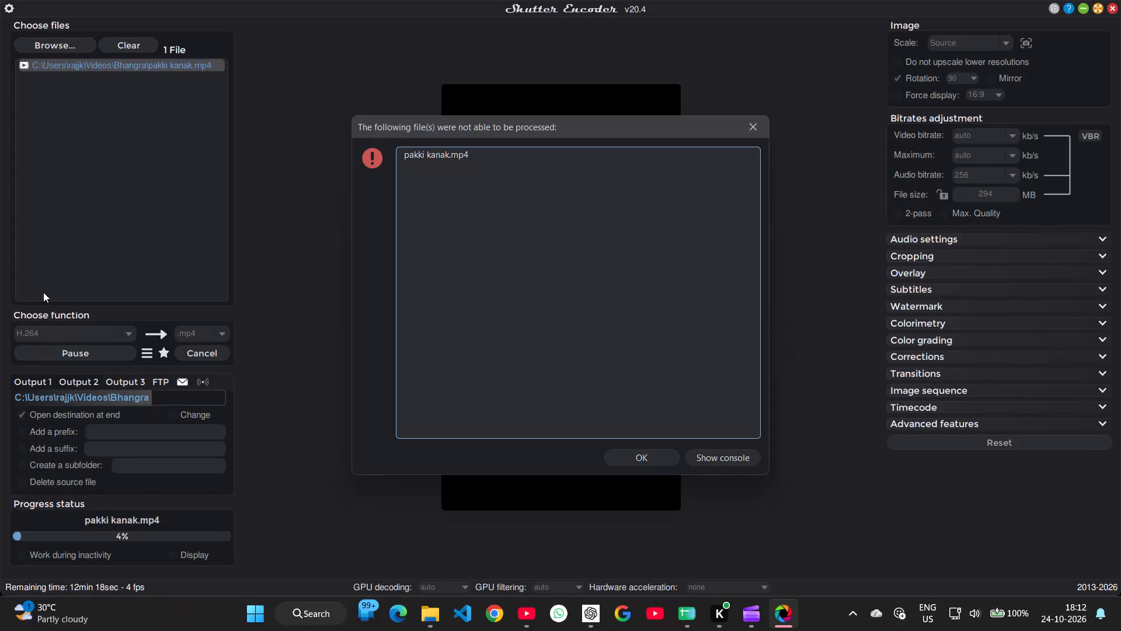
Examine the console log for the pakki kanak.mp4 encode, and close it.
left_click(573, 165)
left_click(747, 458)
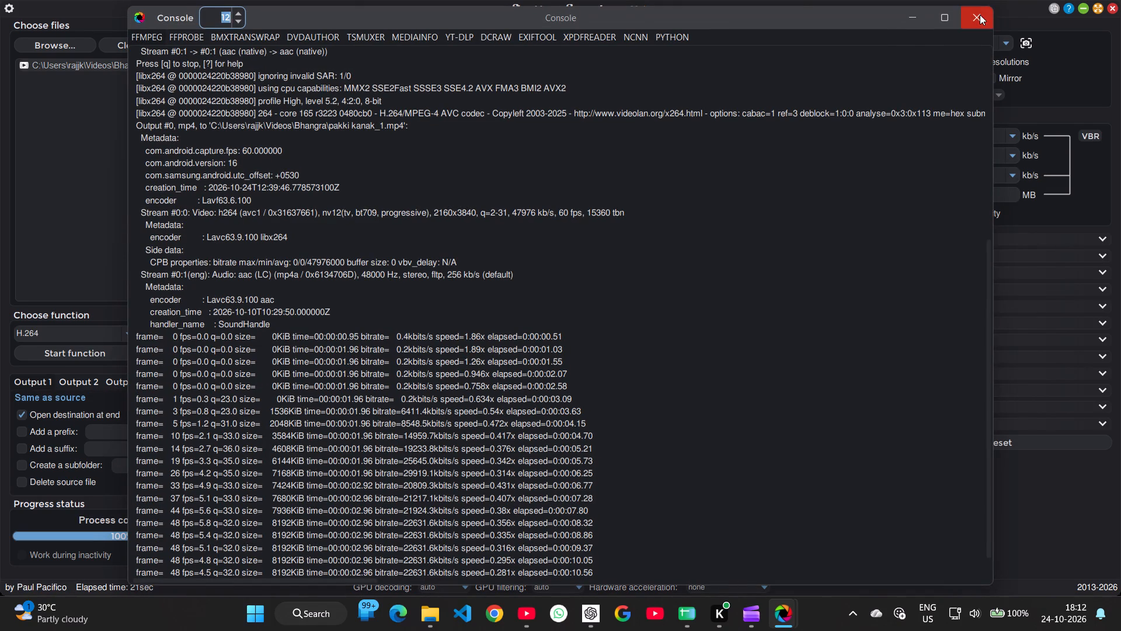
left_click(980, 15)
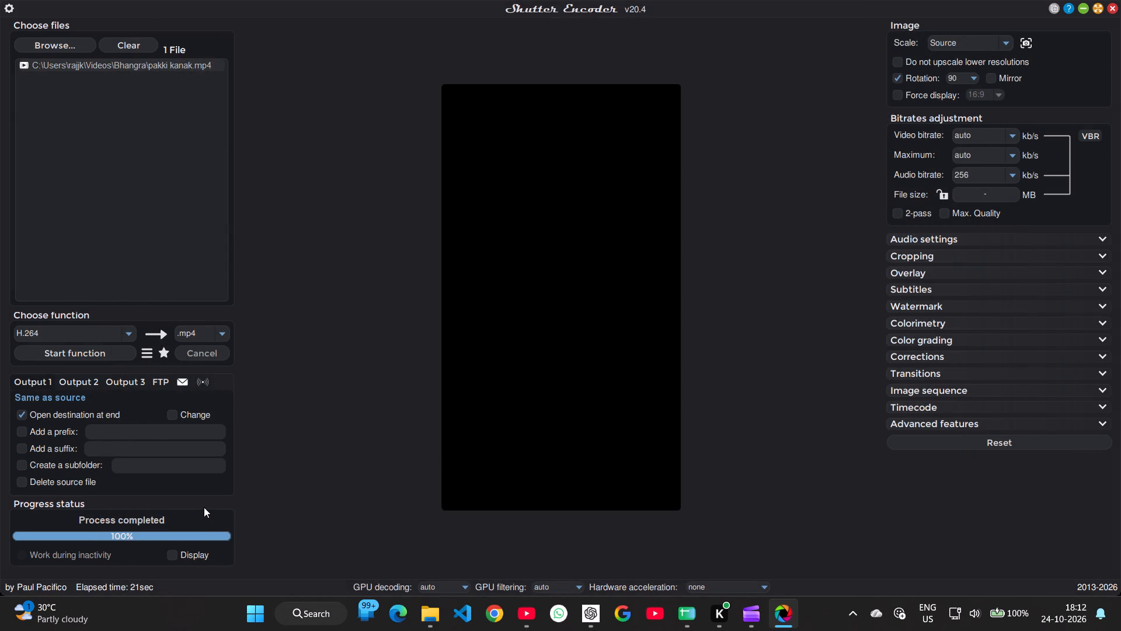
Switch to File Explorer and check the Bhangra folder inside Videos for the exported pakki kanak file.
key("Tab")
key("alt+Tab")
key("alt+Tab")
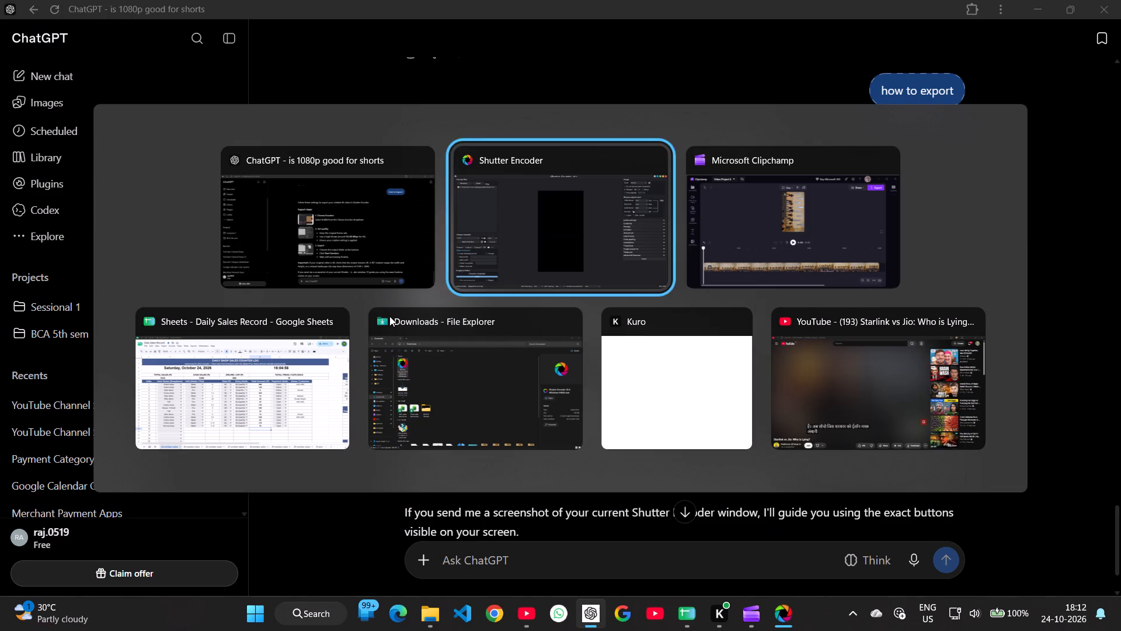
key("alt+Tab")
key("alt+Tab")
key("alt+Tab")
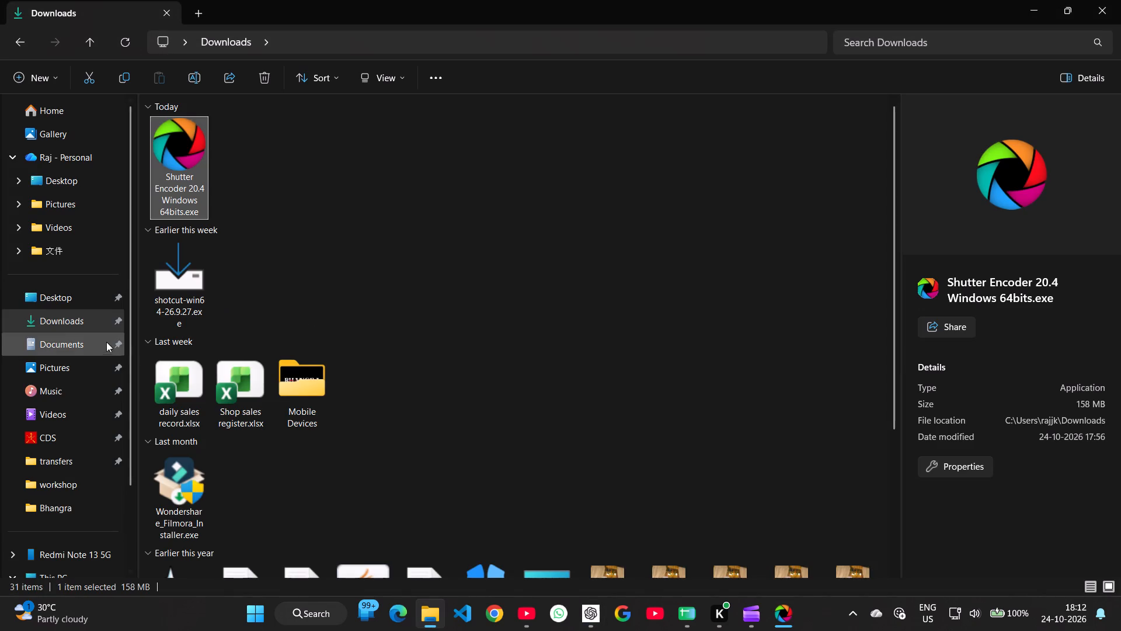
left_click(84, 365)
left_click(62, 408)
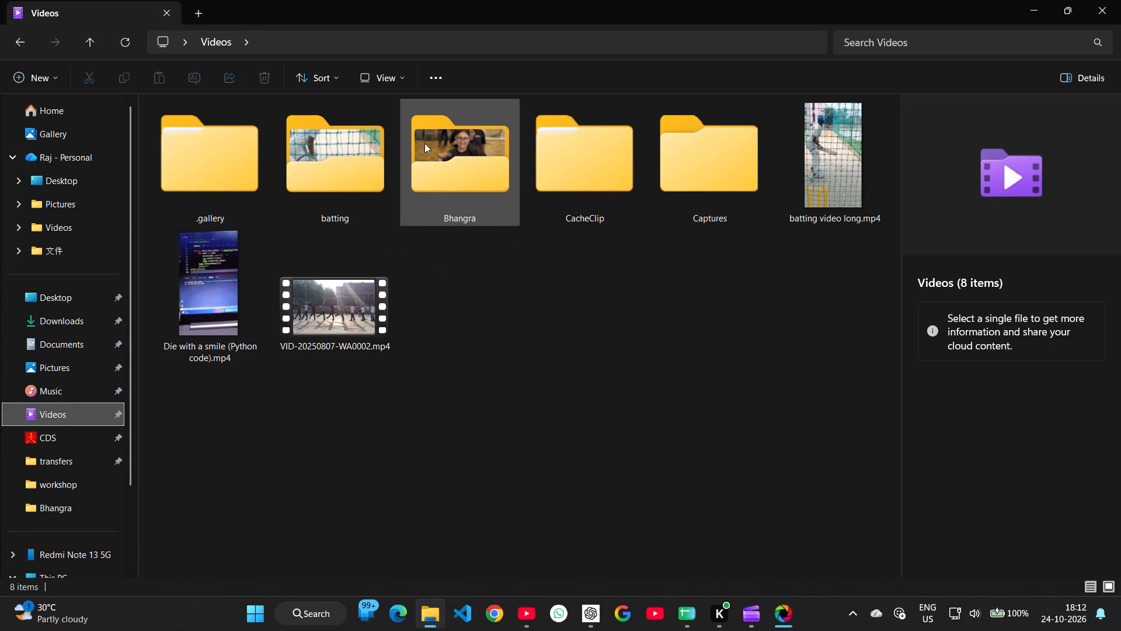
double_click(435, 176)
left_click(354, 218)
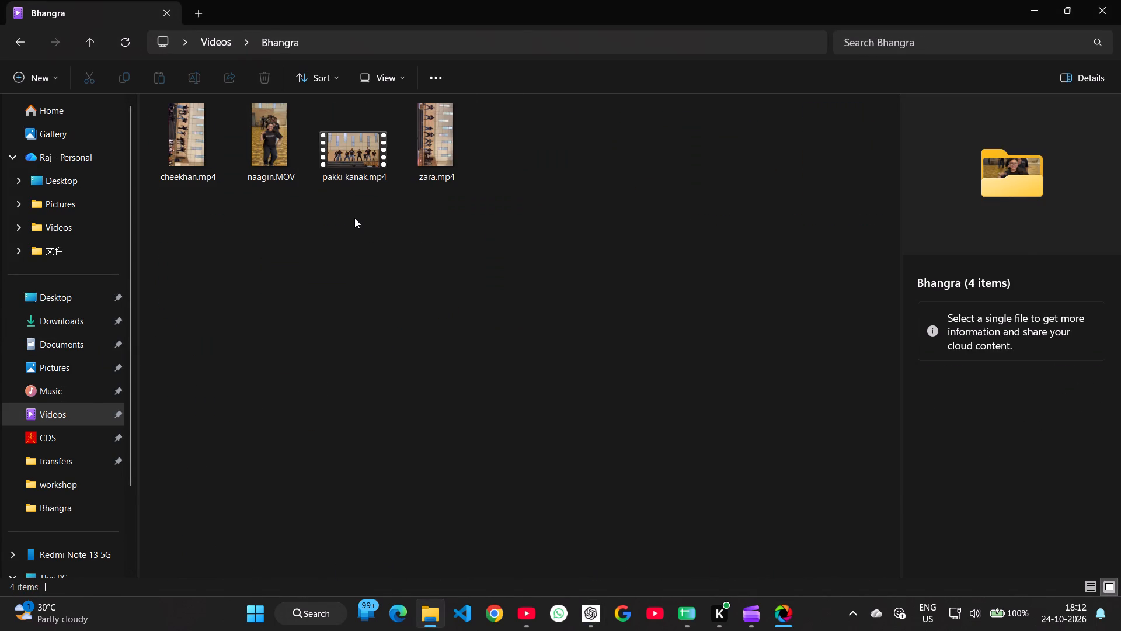
Return to Shutter Encoder and restart the H.264 encode of pakki kanak.mp4 with the same settings.
key("alt+Tab")
key("alt+Tab")
key("alt+Tab")
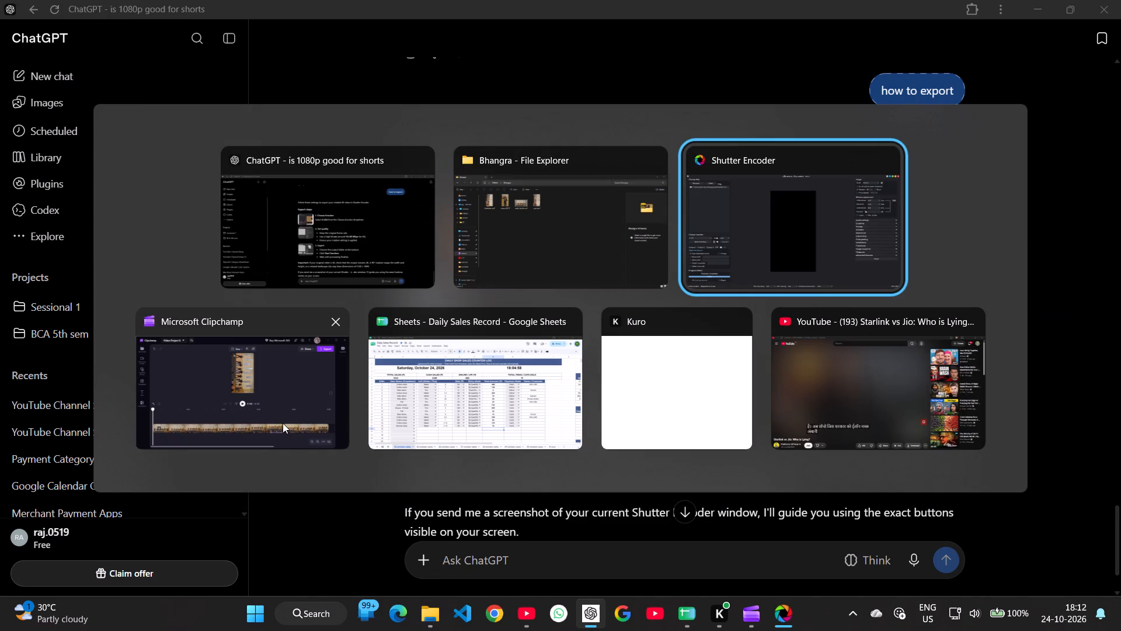
left_click(520, 252)
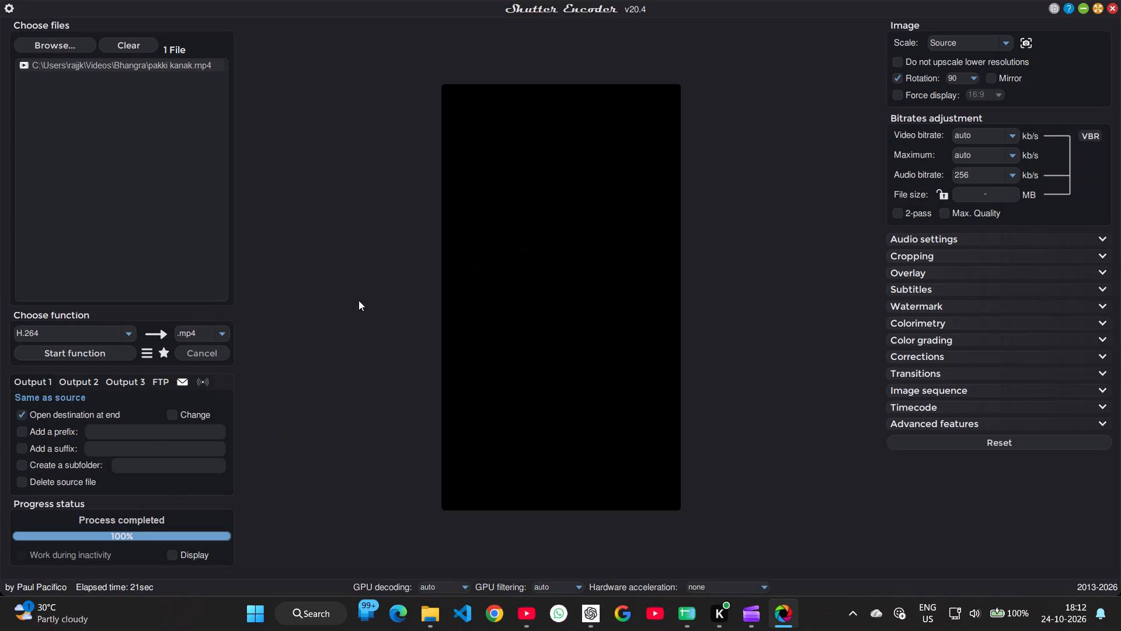
left_click(101, 357)
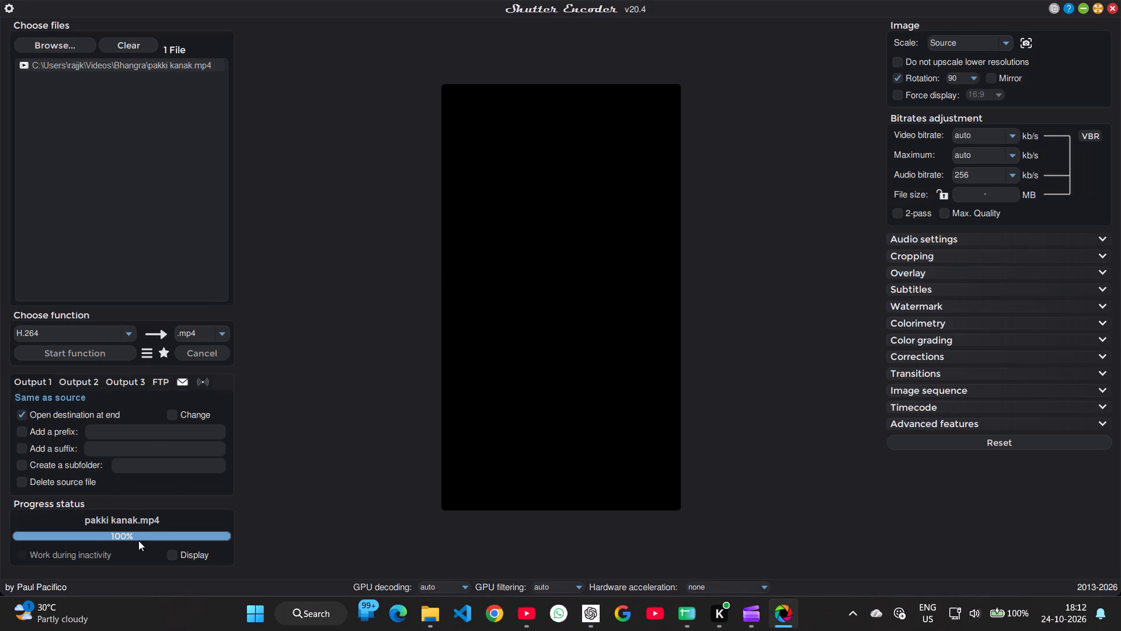
scroll(138, 540, "down", 3)
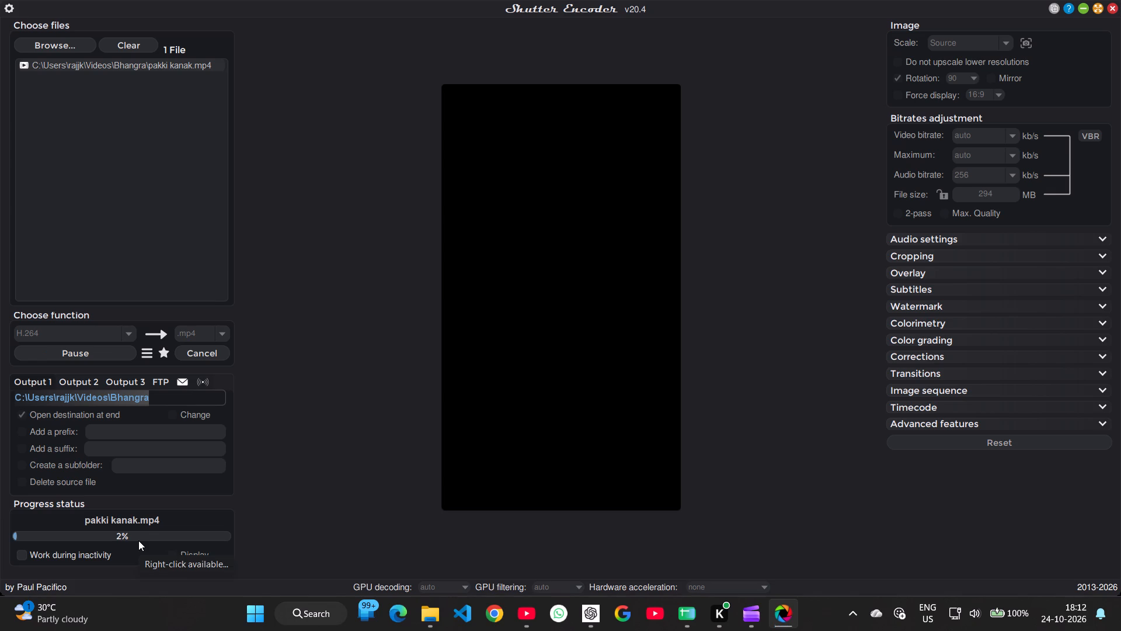
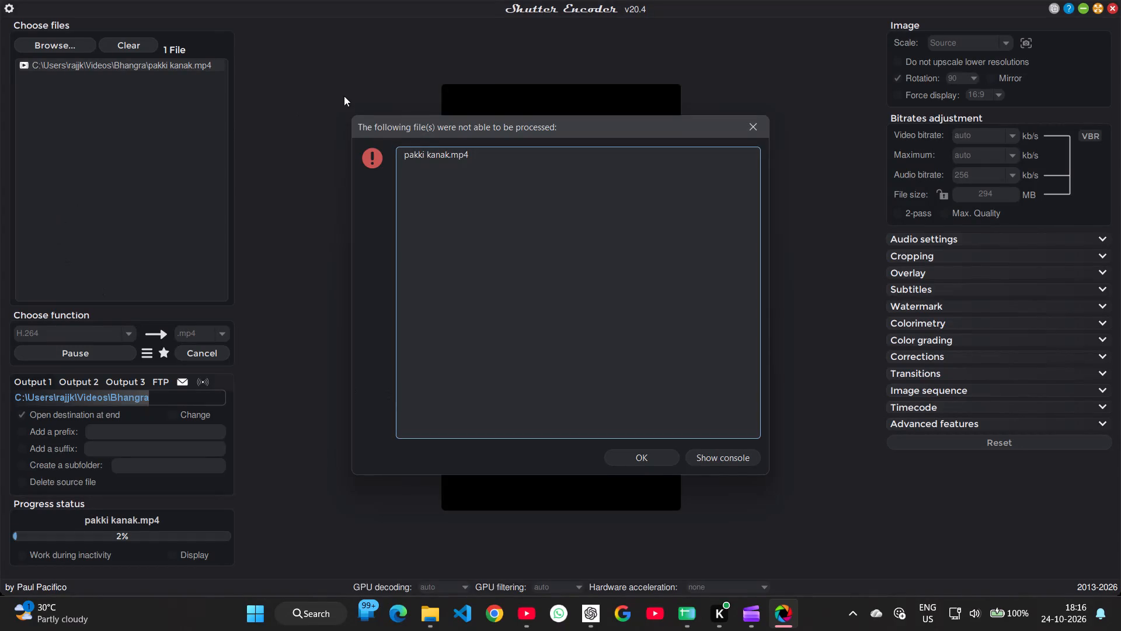
Dismiss the processing error for pakki kanak.mp4 and close Shutter Encoder.
left_click(763, 131)
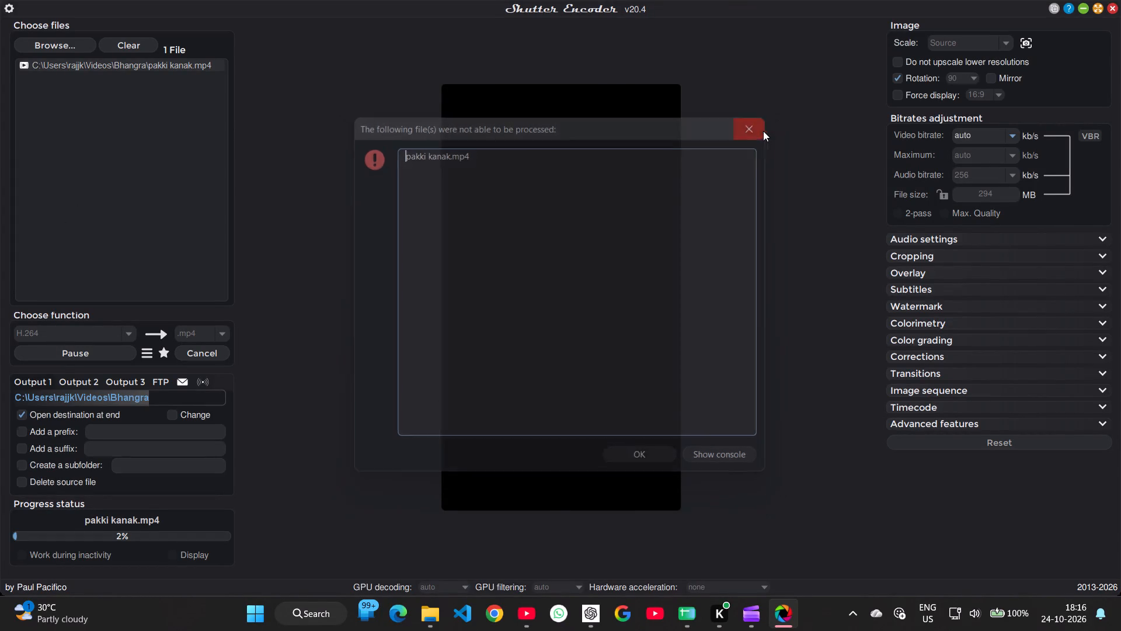
left_click(1120, 0)
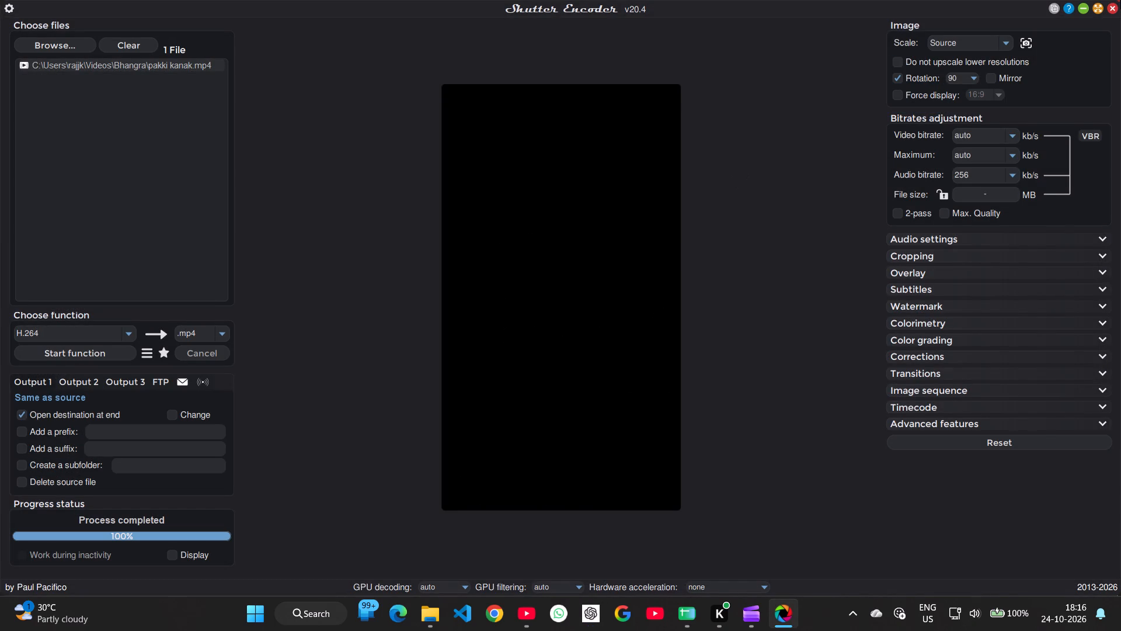
left_click(1110, 11)
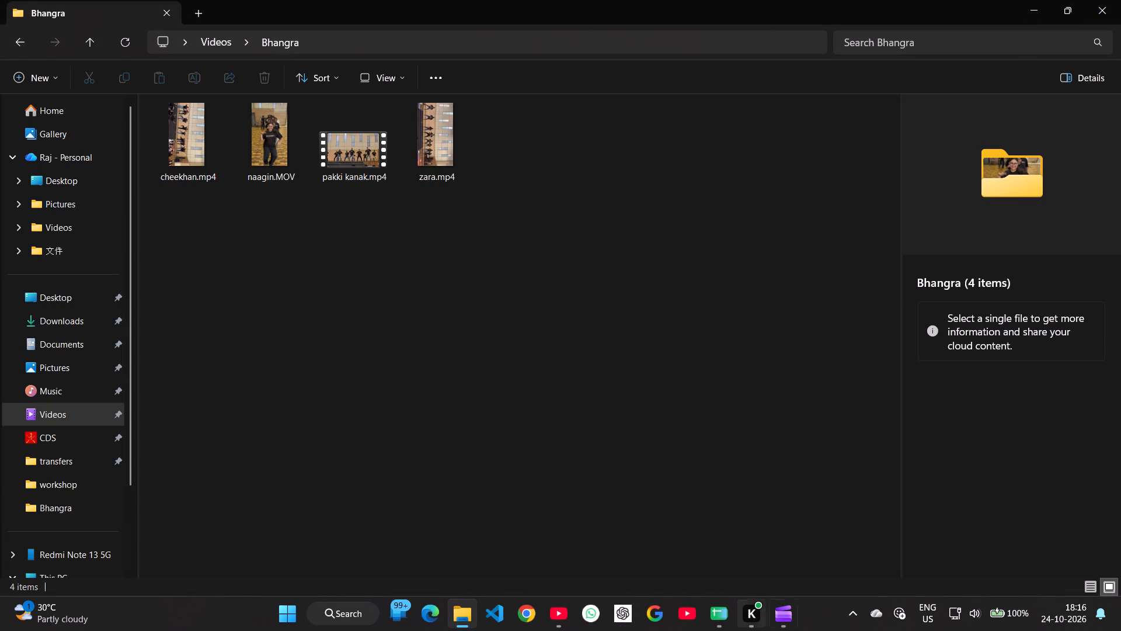
Switch to Clipchamp and export Video Project 6 in 1080p under the file name "pakki kanak final".
left_click(780, 618)
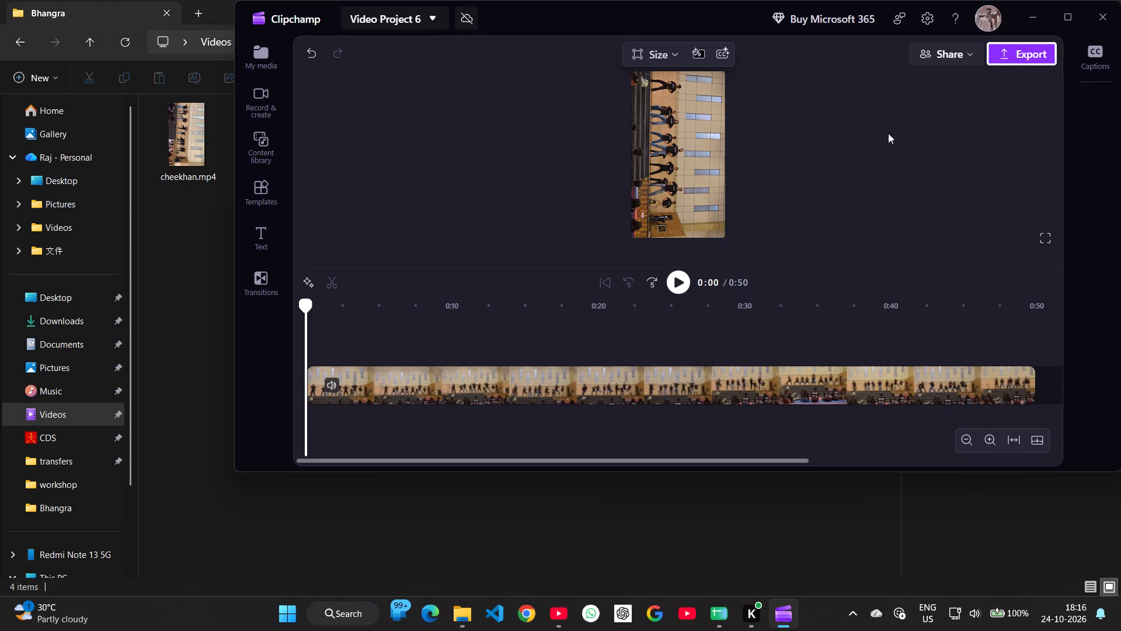
left_click(1002, 52)
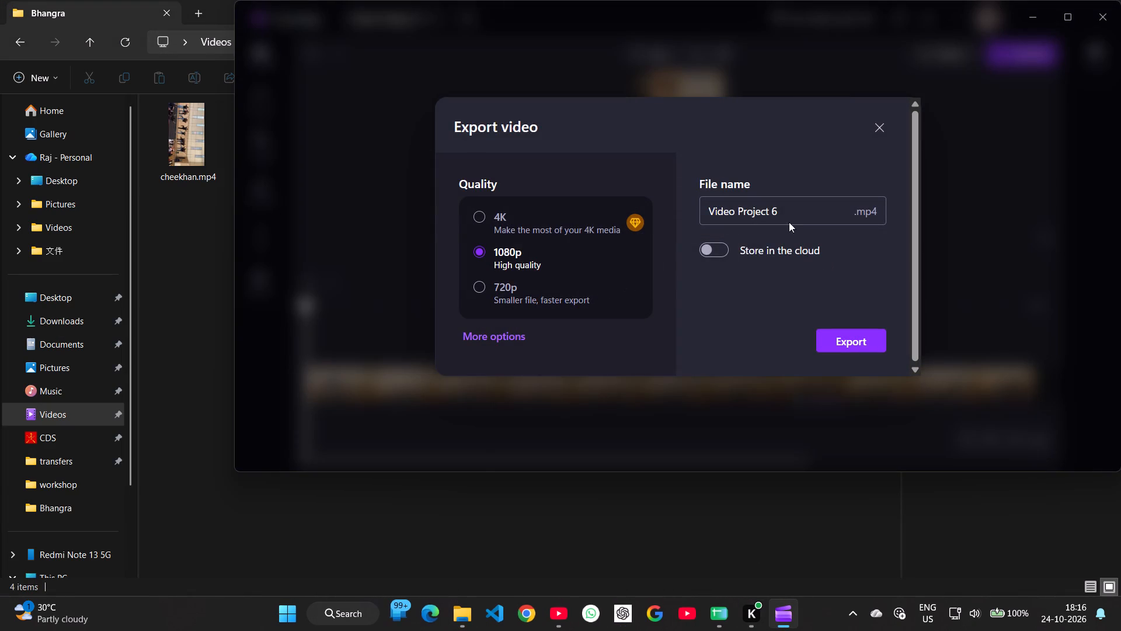
left_click_drag(795, 210, 558, 218)
type("pakki kanak final")
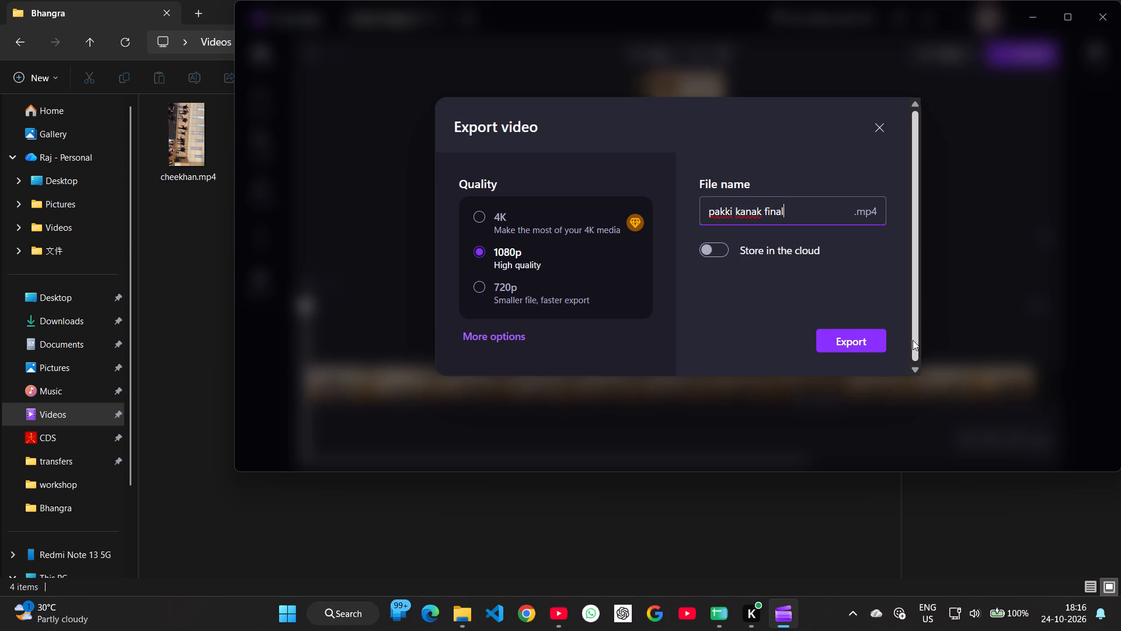
left_click(855, 339)
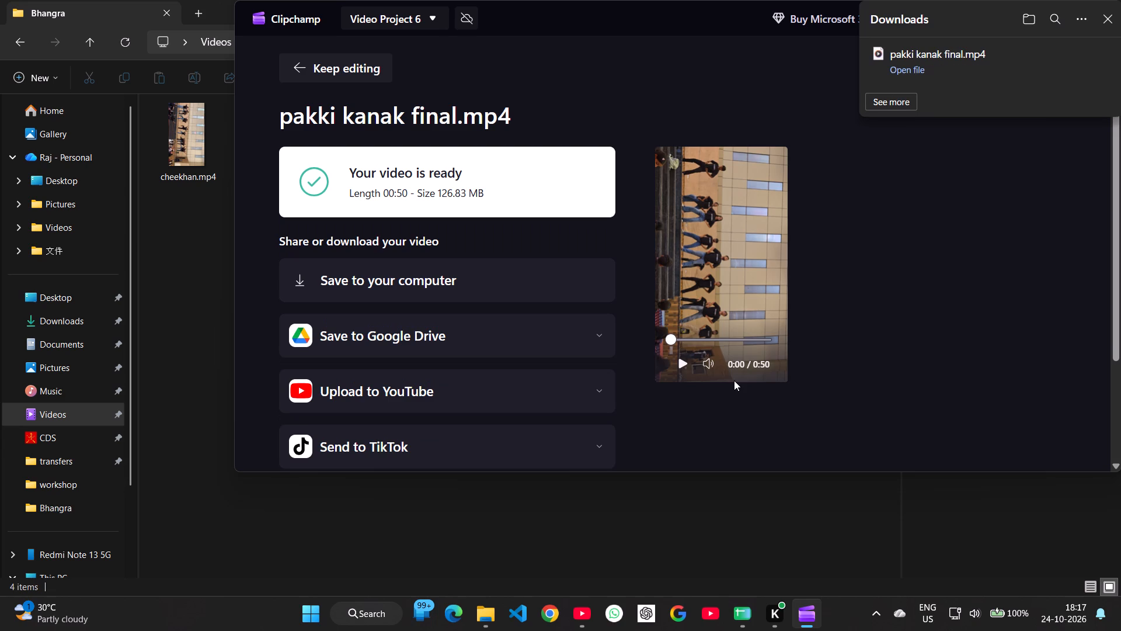
left_click(1098, 25)
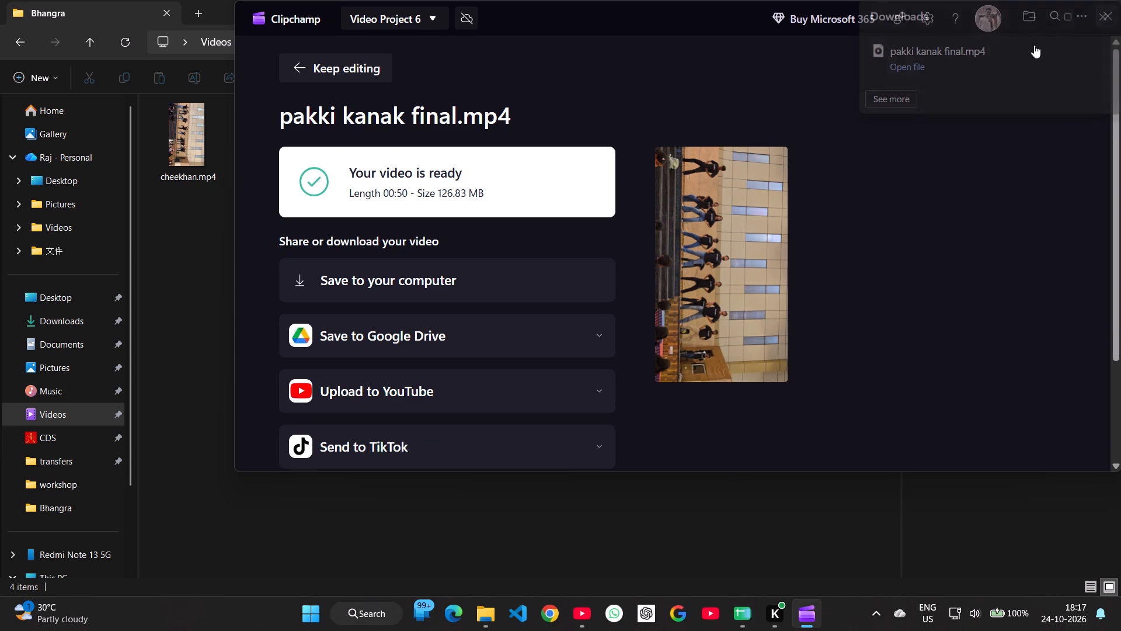
Save the exported pakki kanak final.mp4 to the computer in the Bhangra folder inside Videos.
left_click(385, 276)
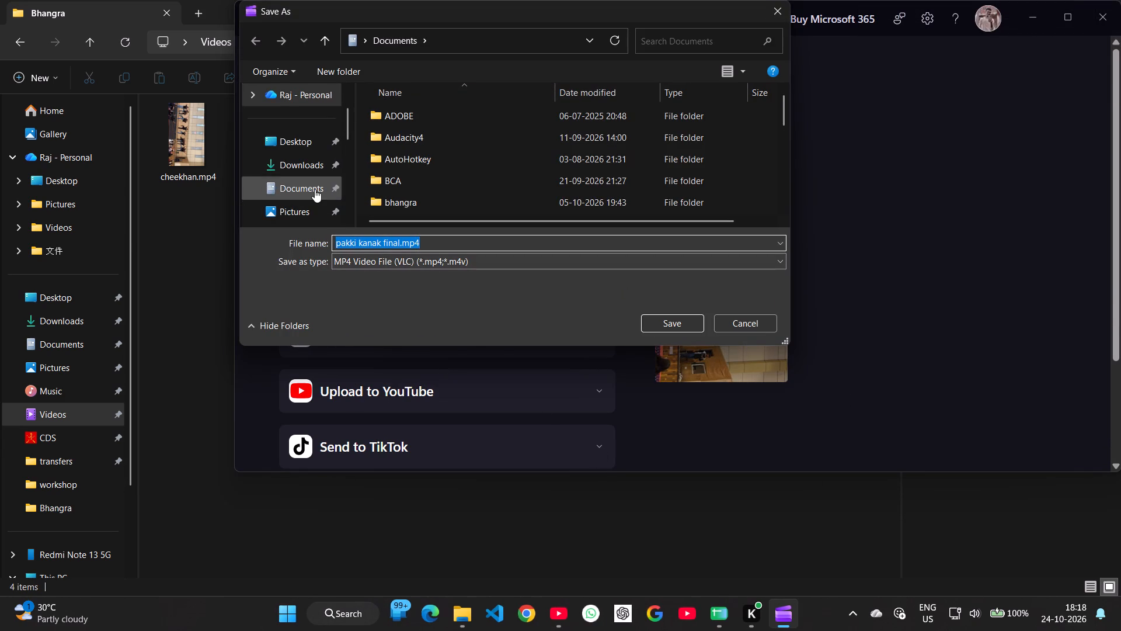
scroll(315, 189, "down", 1)
left_click(316, 171)
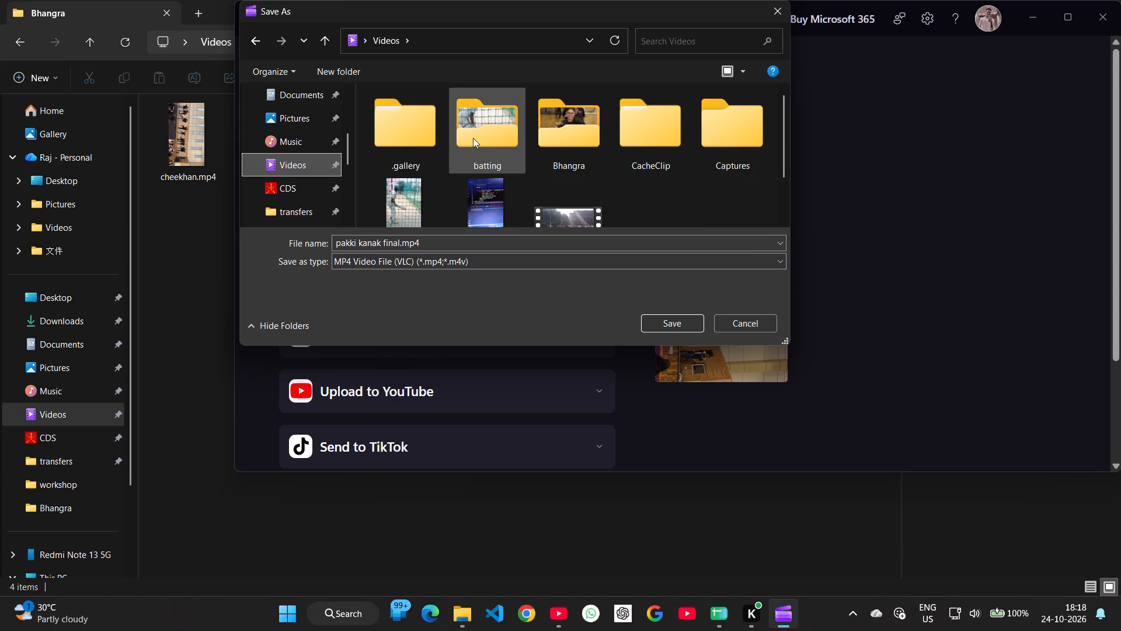
double_click(473, 138)
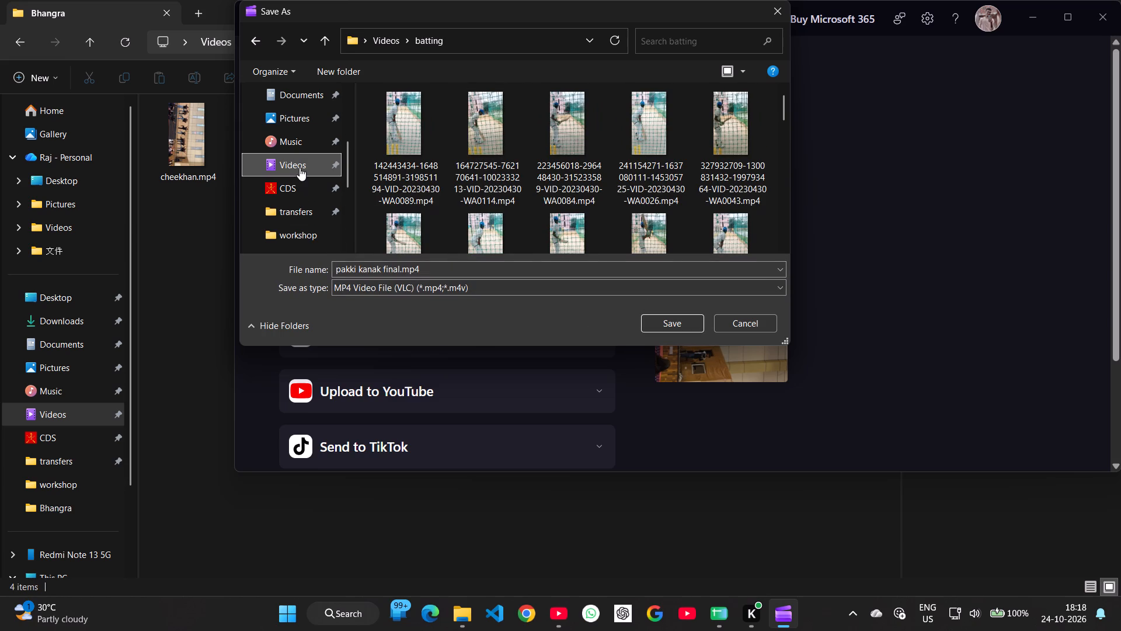
left_click(300, 168)
double_click(593, 129)
left_click(662, 320)
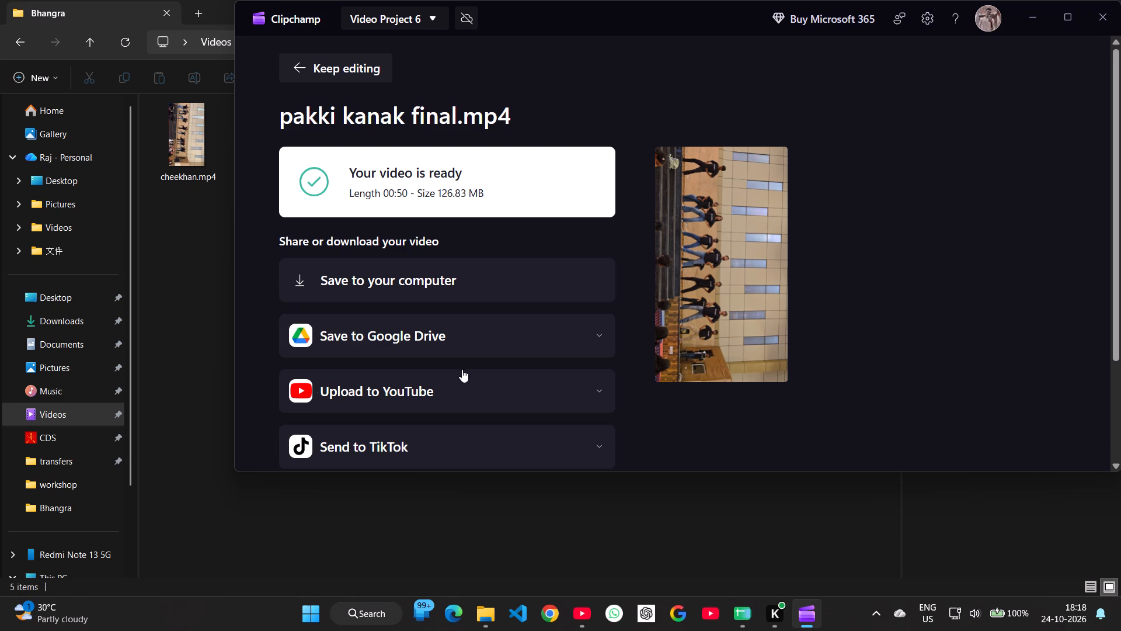
Switch to File Explorer, compare the details of pakki kanak final.mp4 and pakki kanak.mp4, and preview the final video's playback.
left_click(211, 290)
left_click(361, 174)
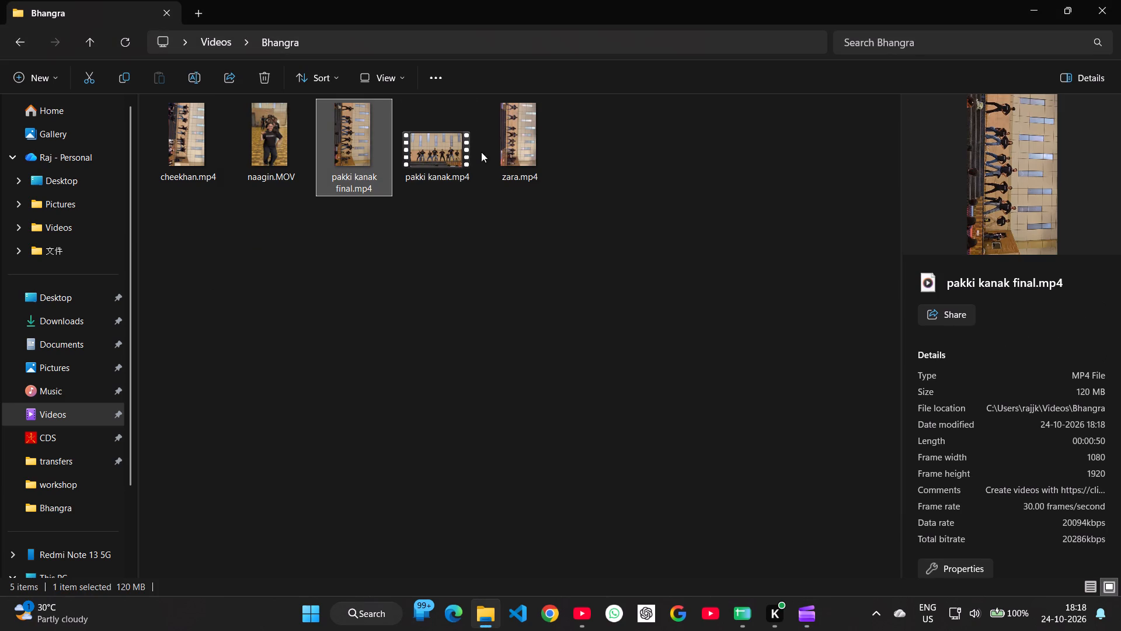
left_click(434, 158)
left_click(377, 162)
left_click(405, 153)
left_click(361, 162)
double_click(361, 162)
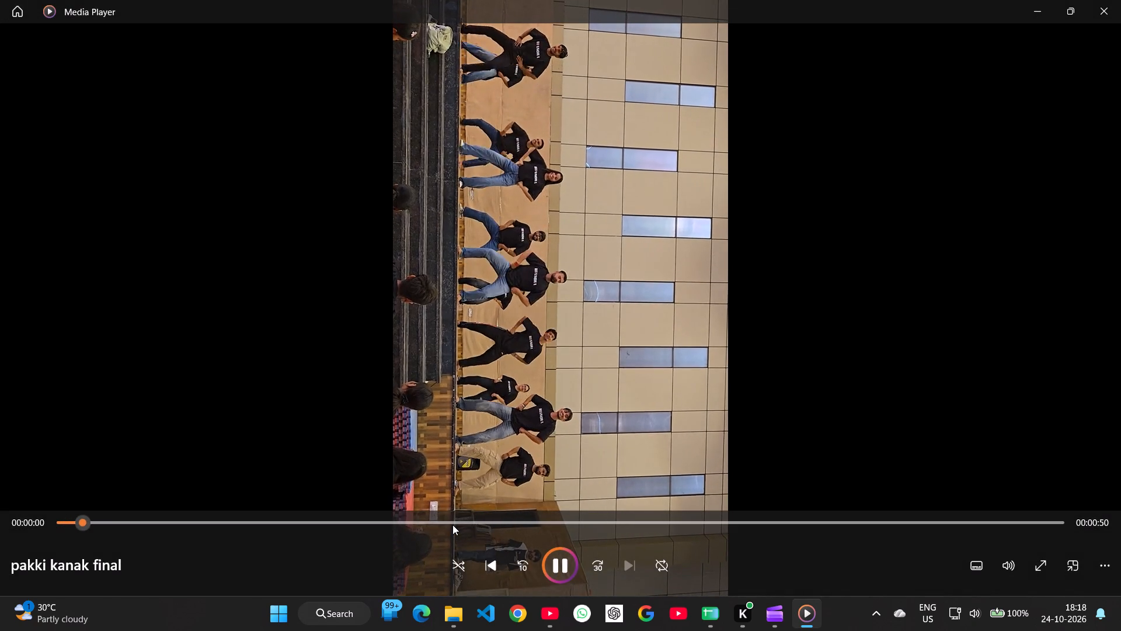
left_click(562, 571)
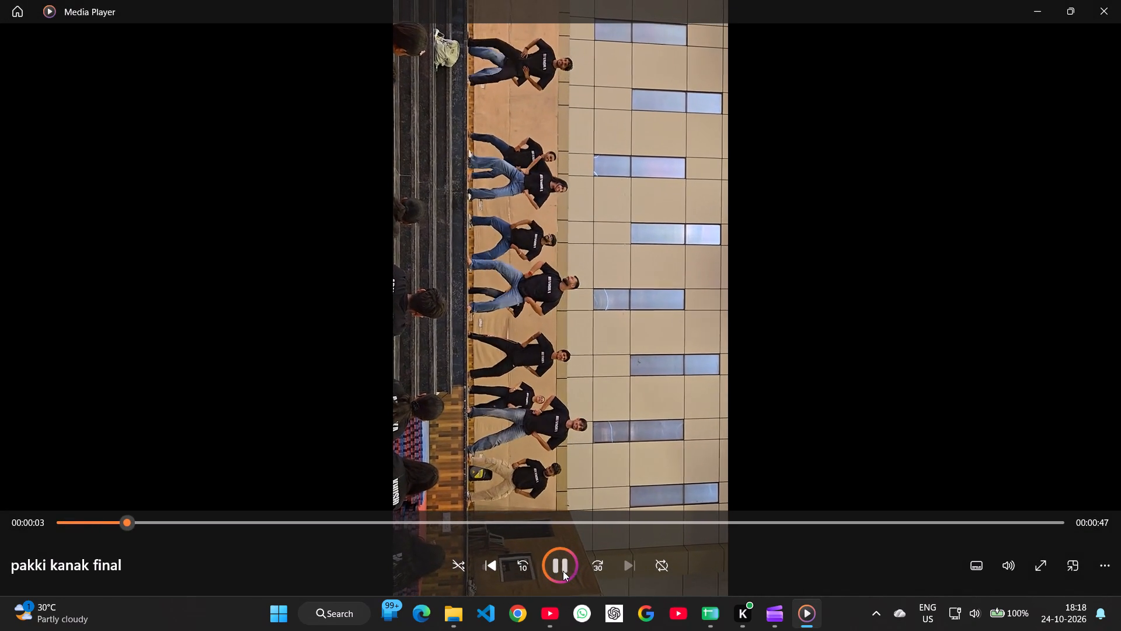
left_click(1120, 0)
Delete the original pakki kanak.mp4 from the Bhangra folder.
left_click_drag(425, 241, 454, 152)
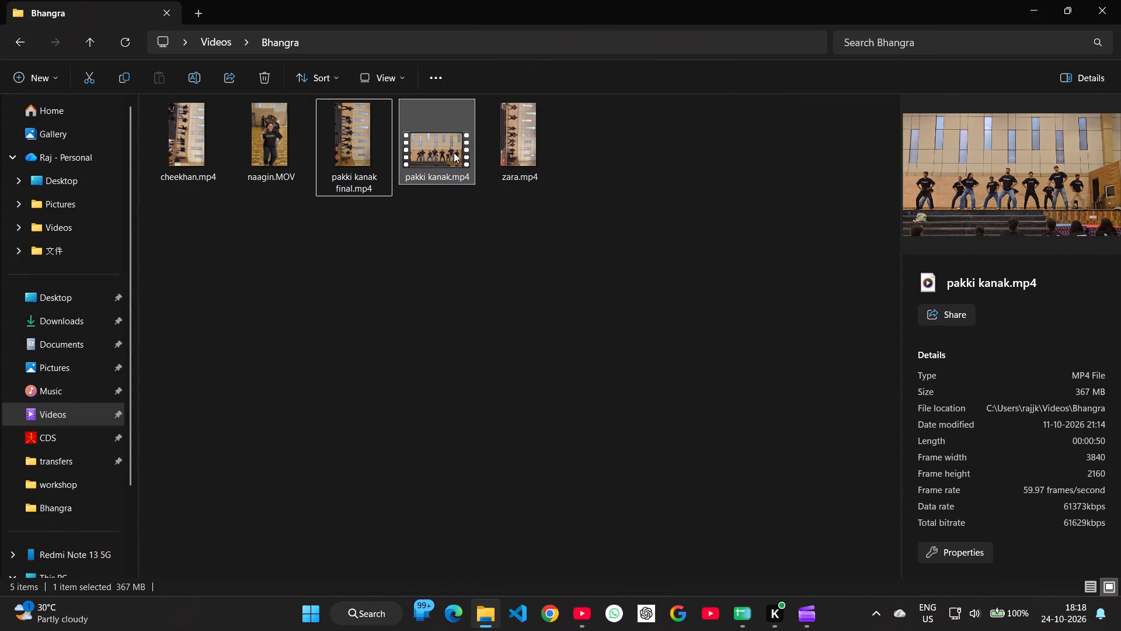
key("Delete")
Check the other Bhangra videos' details and copy the pakki kanak final.mp4 file.
left_click(269, 141)
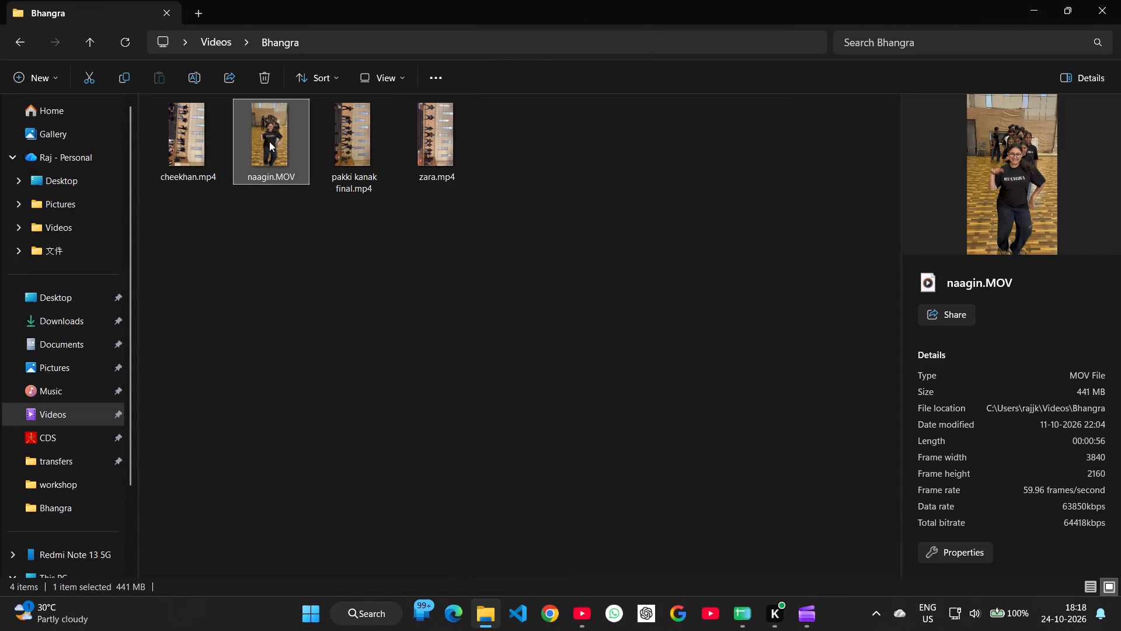
left_click(177, 141)
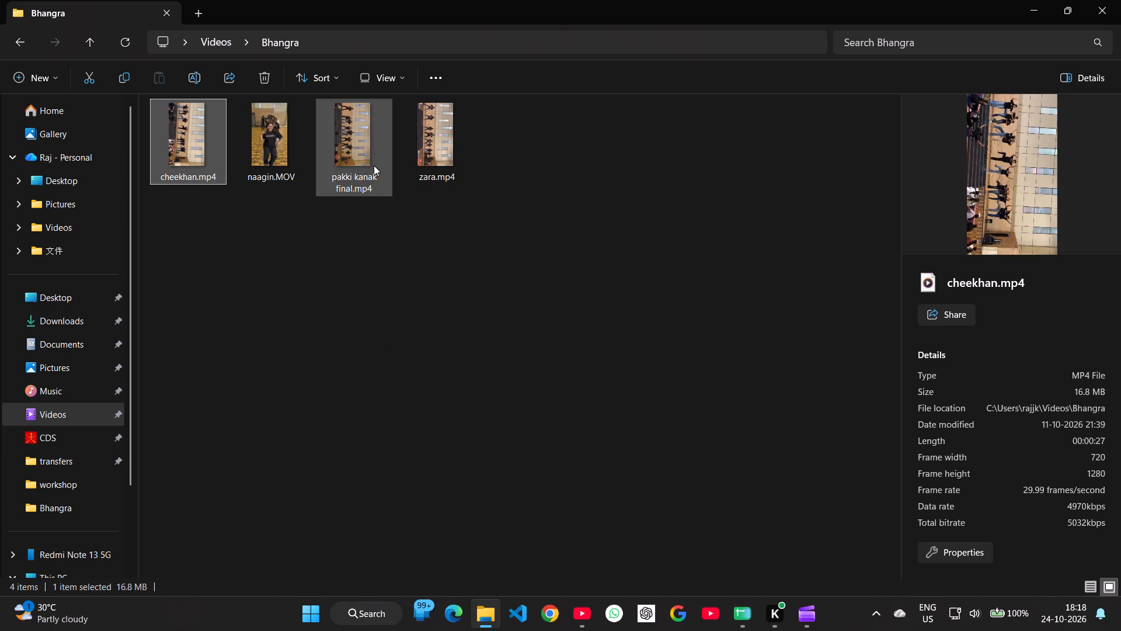
left_click(437, 120)
left_click(441, 329)
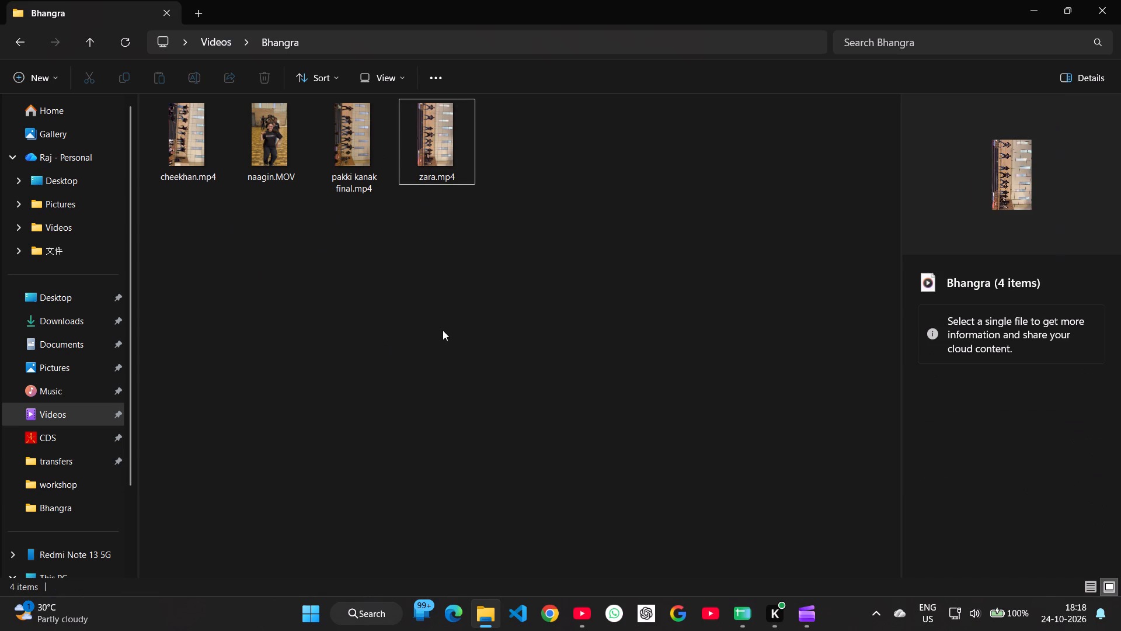
left_click(363, 130)
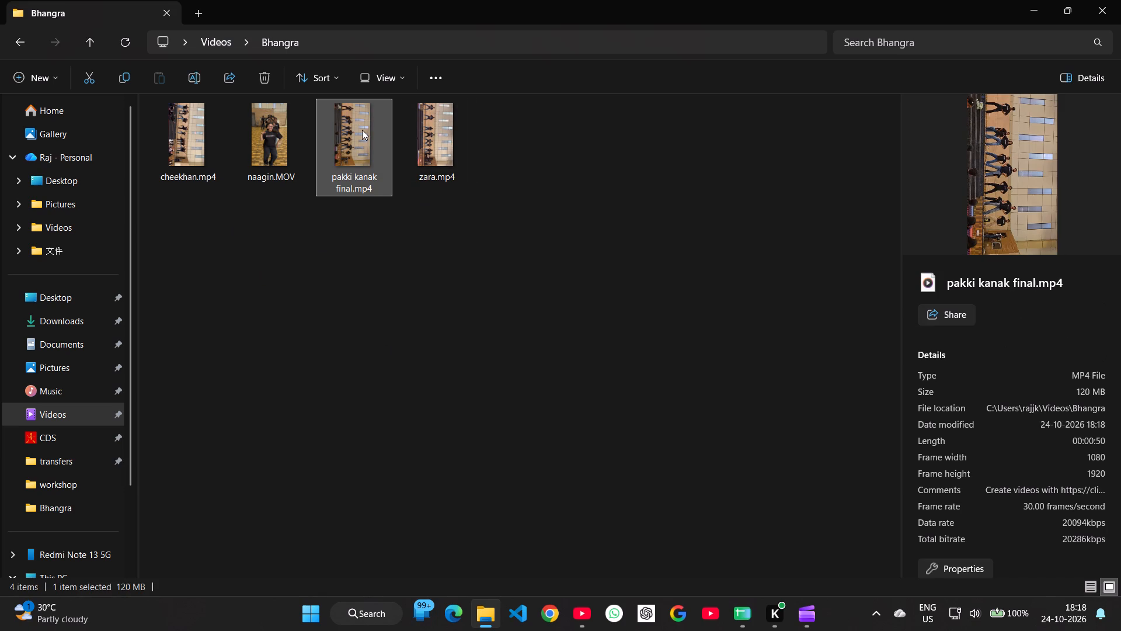
key("ctrl+c")
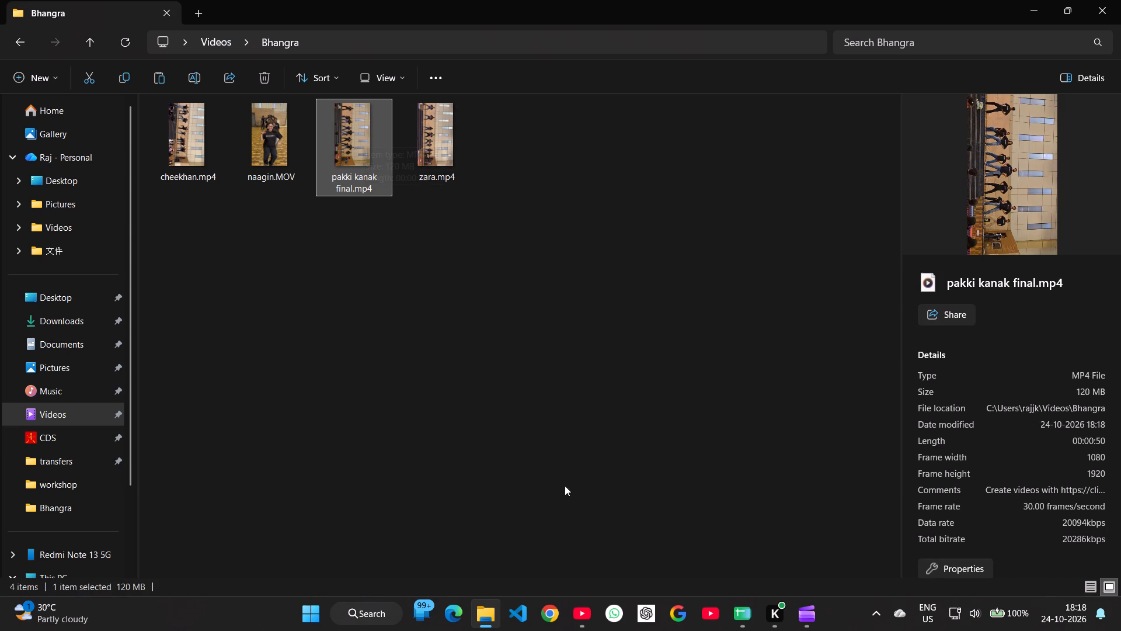